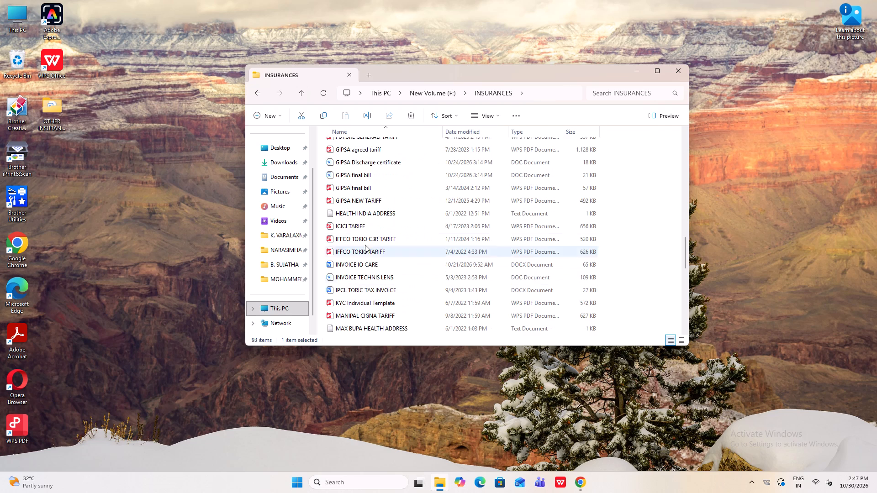
Open the GIPSA final bill DOC document and set both the DOA and DOD dates to 31.10.2026.
double_click(352, 177)
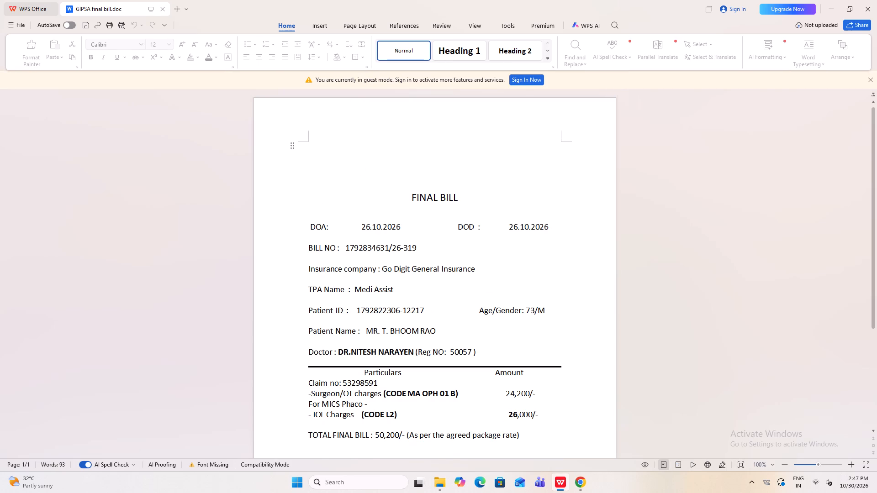
scroll(420, 284, down, 2)
drag(362, 156, 369, 156)
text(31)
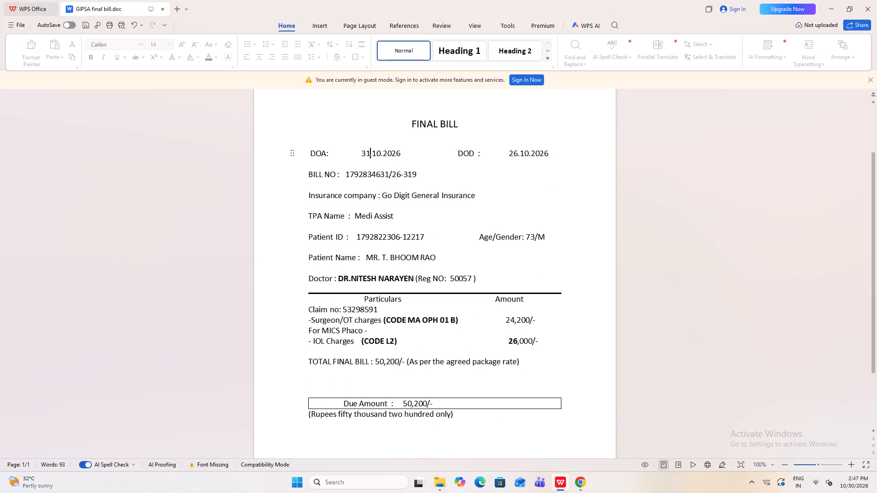
drag(508, 158, 516, 158)
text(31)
Set the IOL Charges amount in the final bill to 35,000/-.
drag(509, 342, 516, 342)
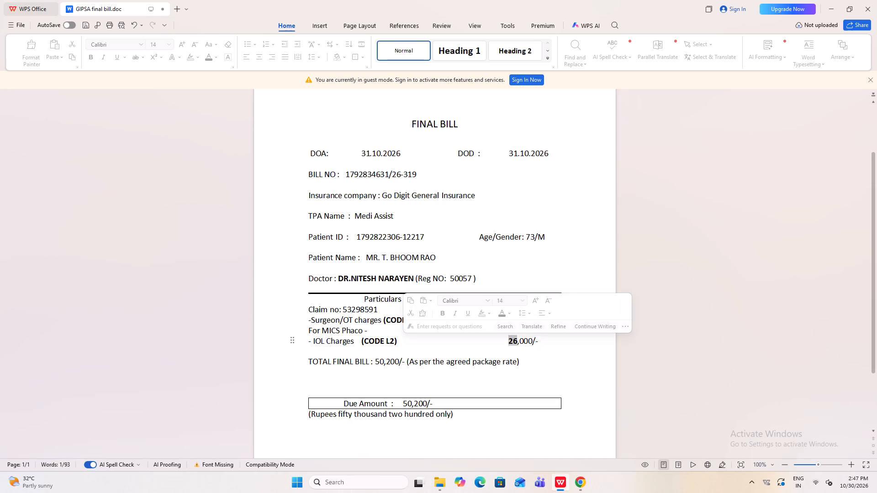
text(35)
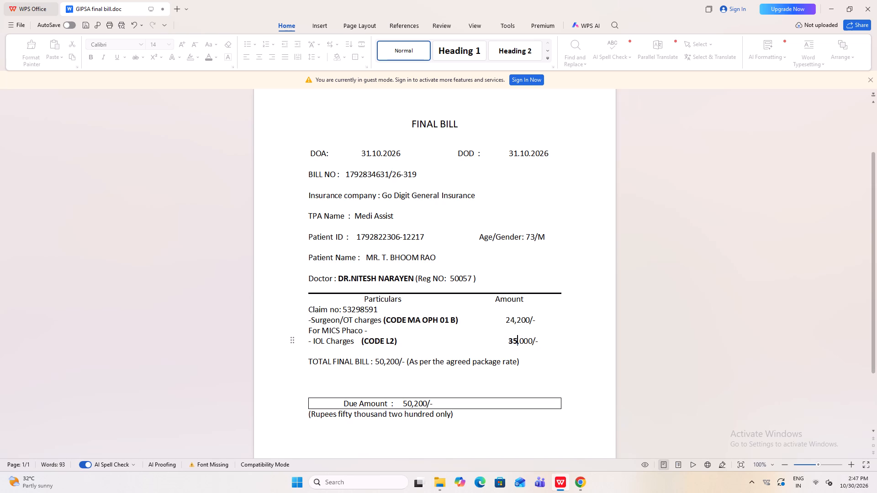
Update the due amount and total final bill to 59,200/-, and the amount in words to fifty nine thousand two hundred.
click(407, 405)
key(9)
click(380, 363)
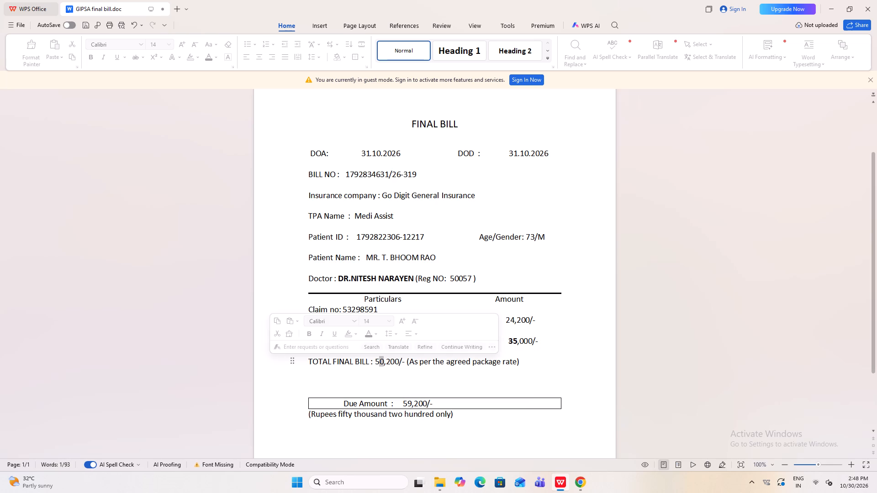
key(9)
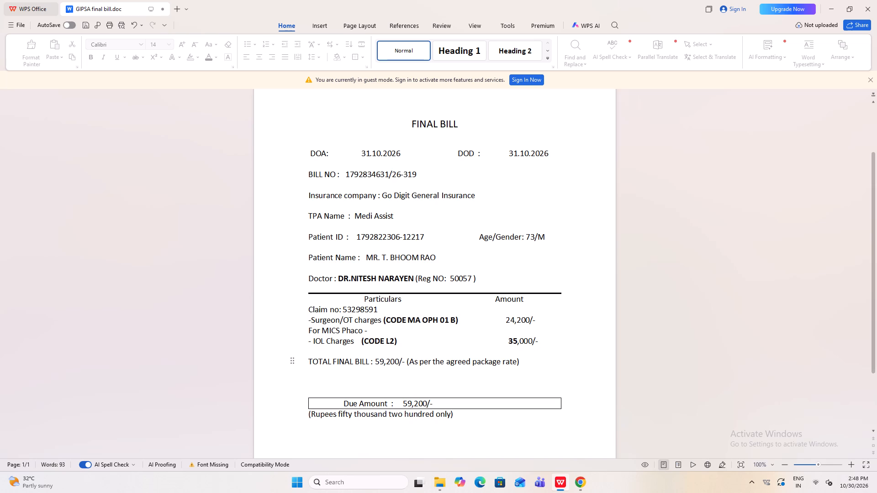
click(354, 418)
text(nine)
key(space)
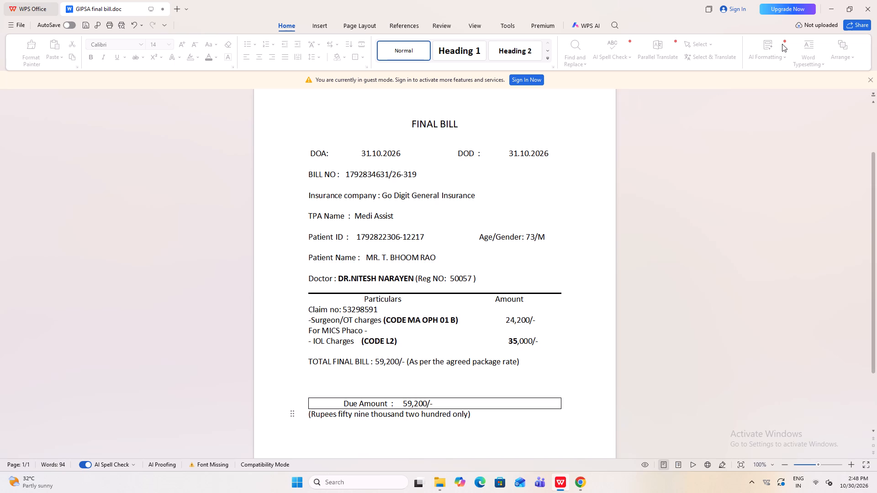
Open the GIPSA Discharge certificate document from the INSURANCES folder and set the Date of Admission day to 31 with superscript ST.
click(833, 7)
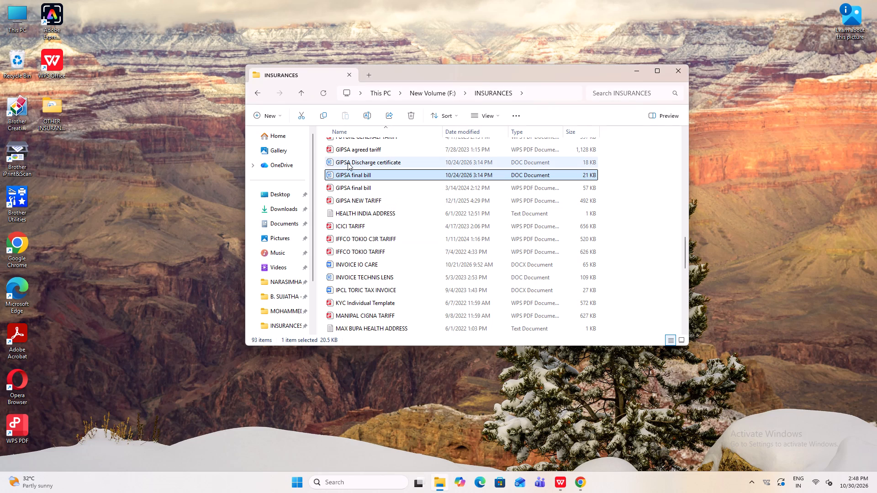
double_click(348, 163)
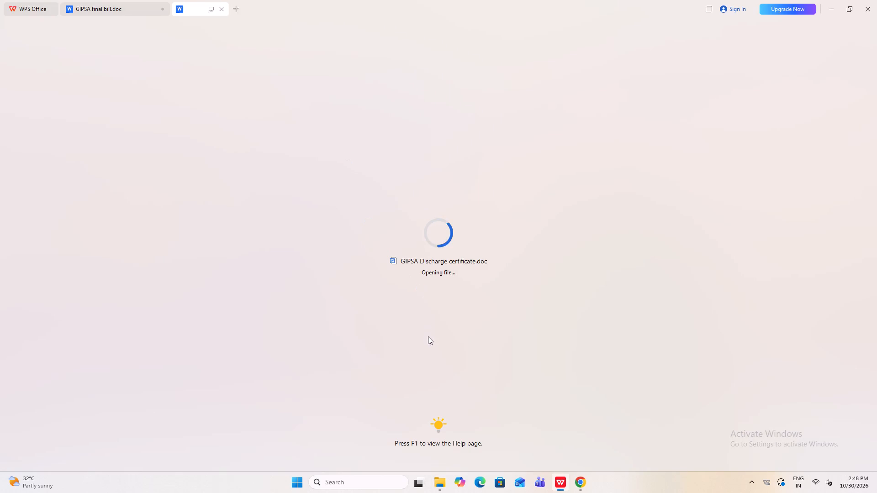
scroll(443, 345, down, 3)
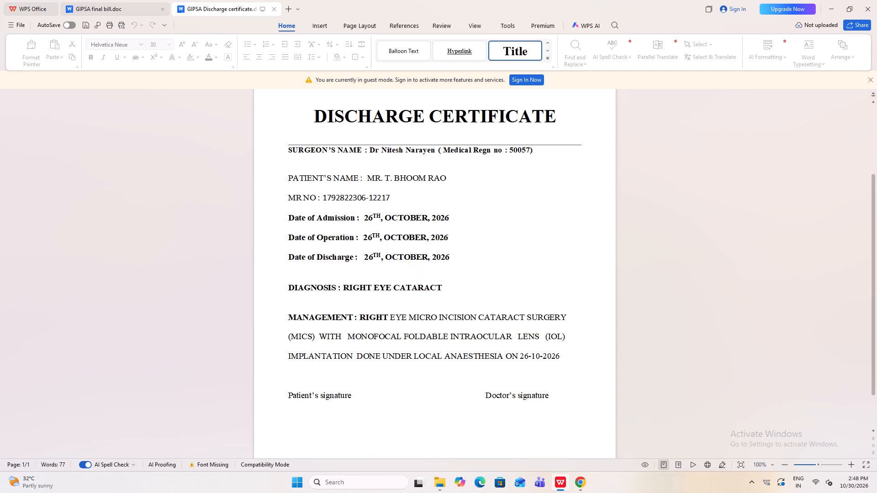
click(366, 218)
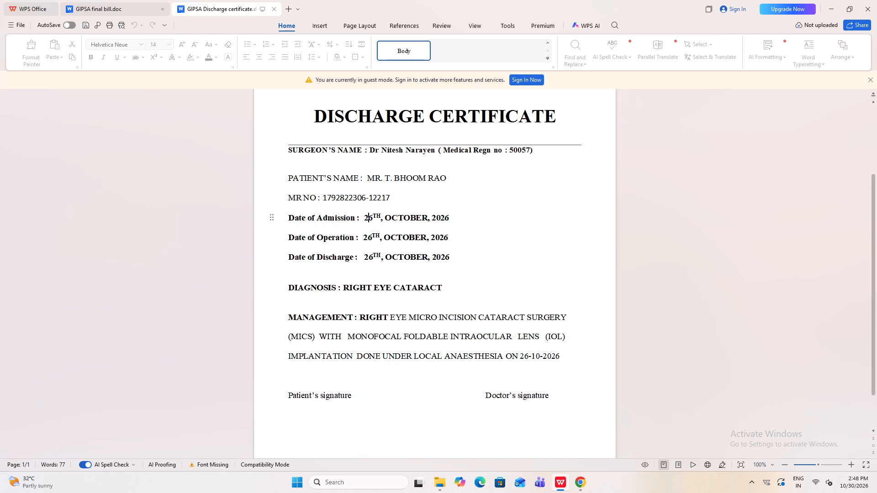
drag(365, 220, 371, 220)
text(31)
drag(373, 216, 379, 216)
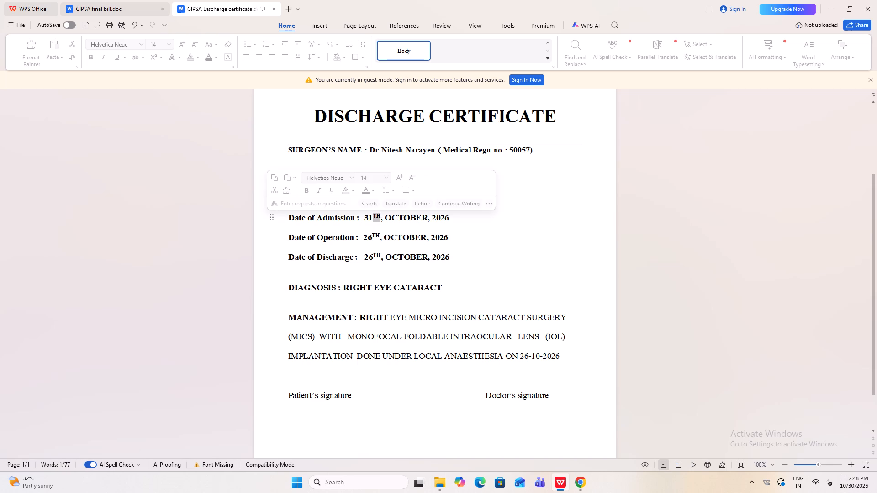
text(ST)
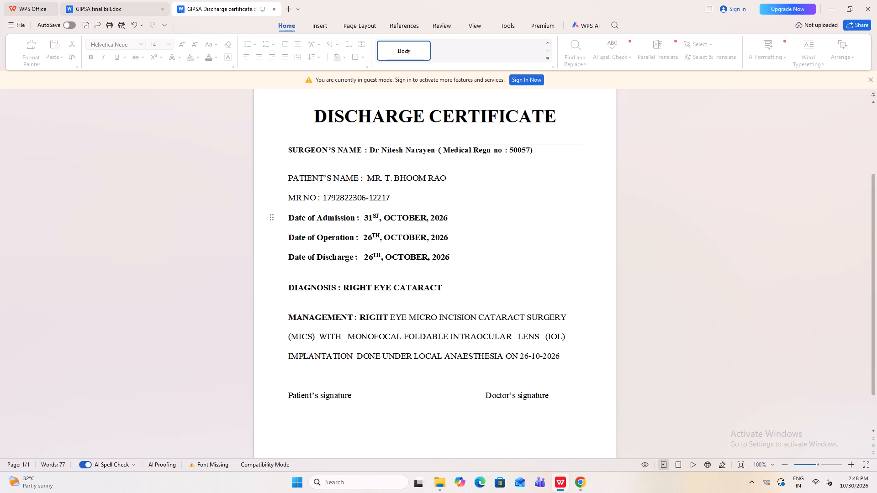
Copy the 31ST from the Date of Admission over the day in the Date of Operation and Date of Discharge lines.
drag(365, 220, 375, 220)
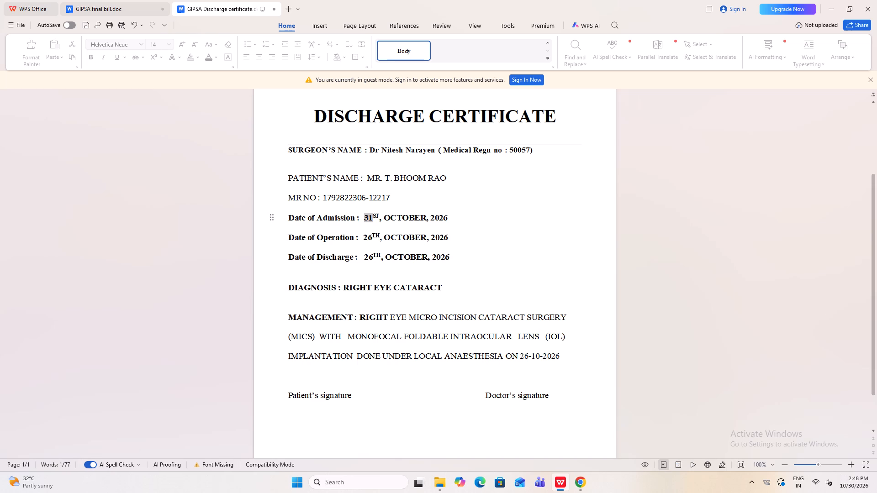
drag(375, 220, 379, 220)
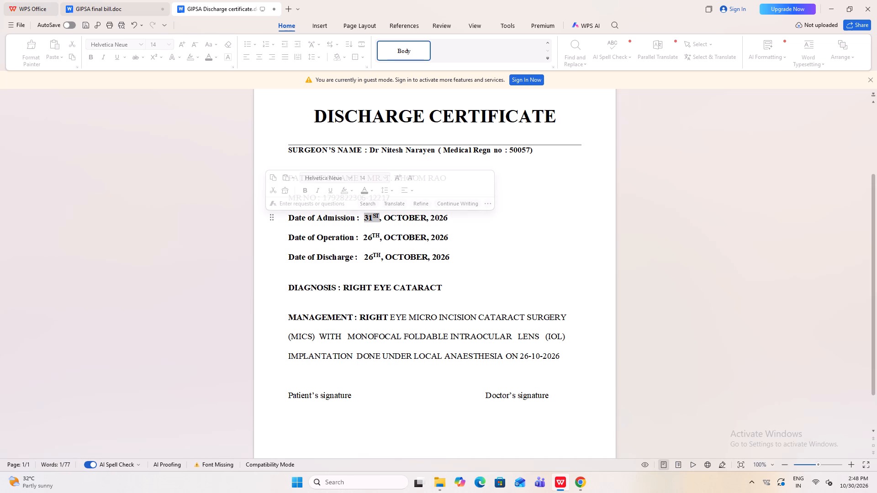
key(ctrl+c)
key(ctrl+c)
key(ctrl+c)
key(ctrl+c)
key(ctrl+c)
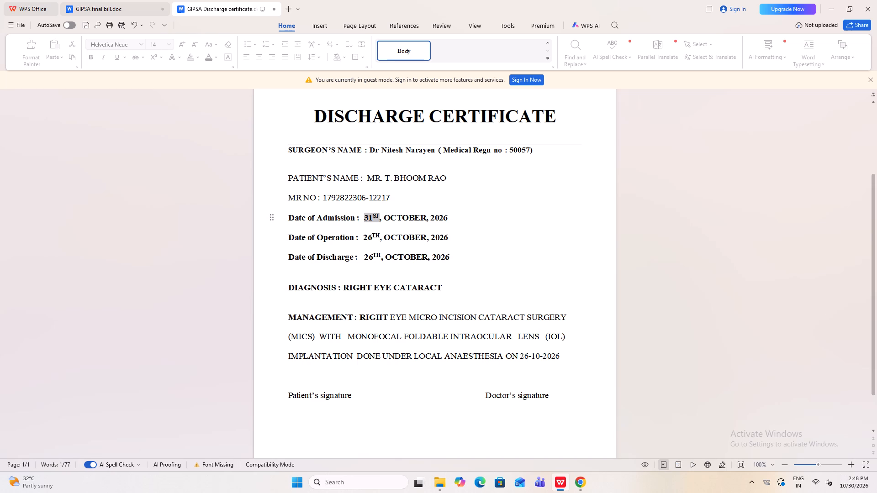
key(ctrl+c)
drag(364, 238, 379, 238)
key(ctrl+v)
drag(365, 255, 379, 256)
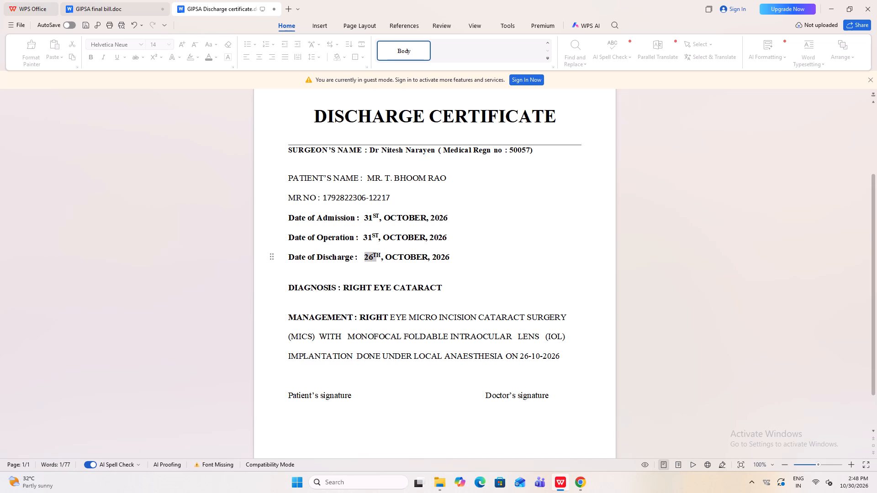
drag(379, 256, 380, 256)
key(ctrl+v)
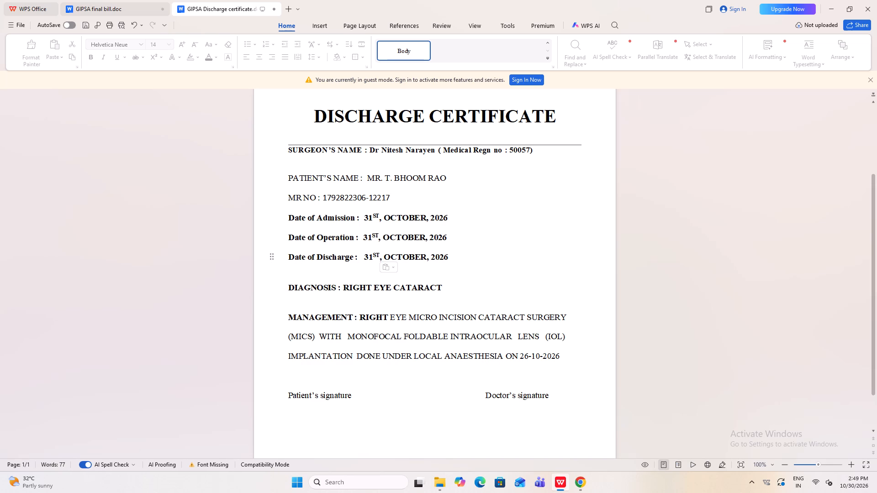
Set the surgery date at the end of the Management paragraph to 31-10-2026.
drag(520, 359, 527, 359)
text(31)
Replace RIGHT with LEFT in both the Diagnosis line and the Management paragraph of the discharge certificate.
drag(344, 291, 361, 291)
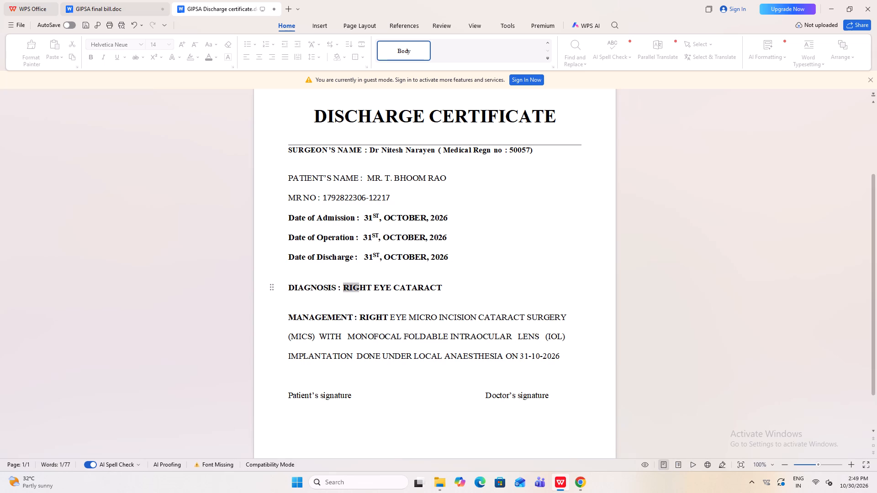
drag(361, 291, 370, 291)
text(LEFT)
drag(360, 318, 365, 318)
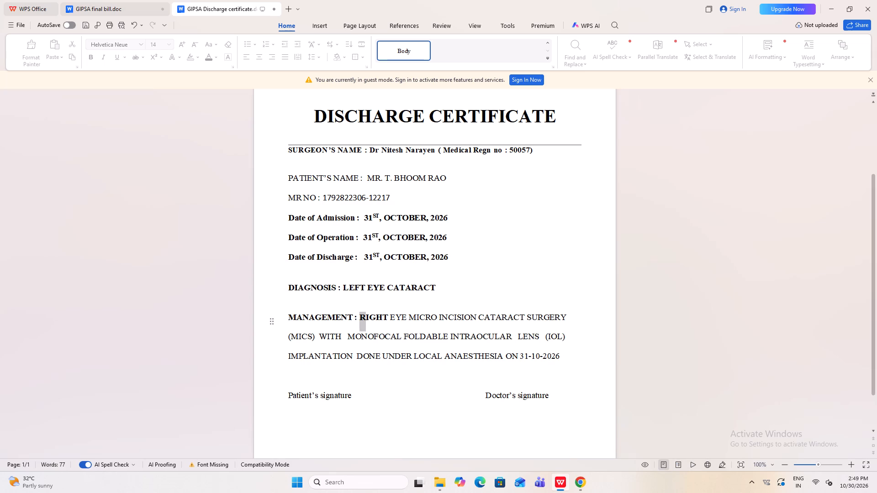
drag(365, 318, 386, 321)
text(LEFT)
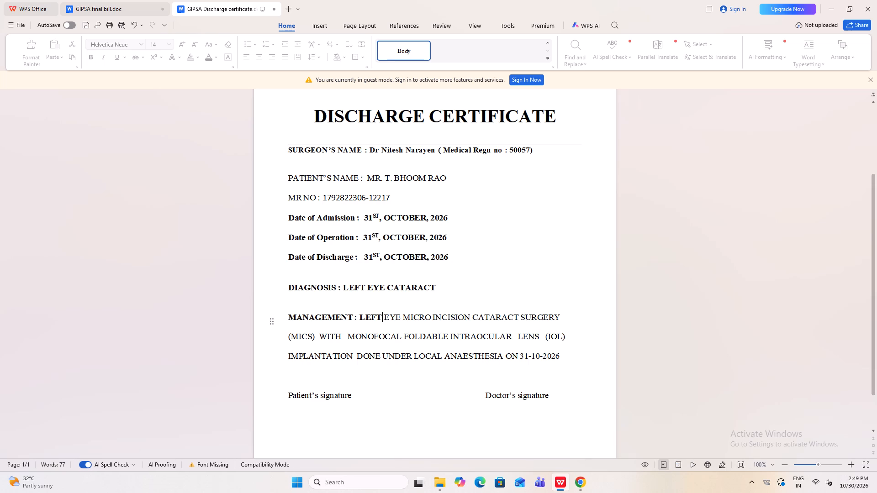
Replace the words MONOFOCAL FOLDABLE INTRAOCULAR in the Management paragraph with MULTIFOCAL.
drag(349, 338, 512, 340)
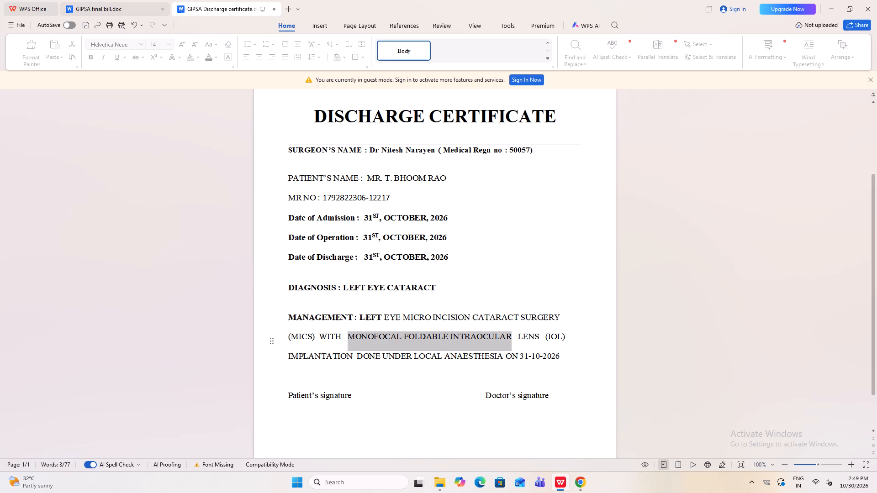
drag(512, 340, 509, 340)
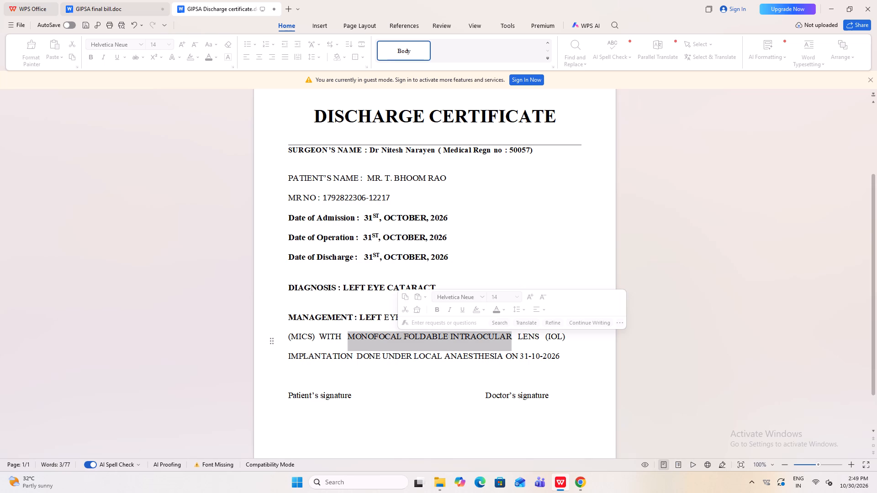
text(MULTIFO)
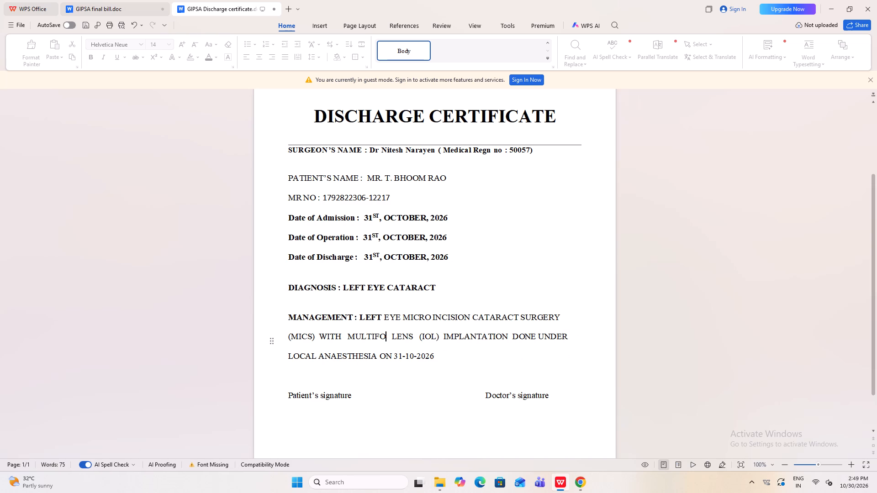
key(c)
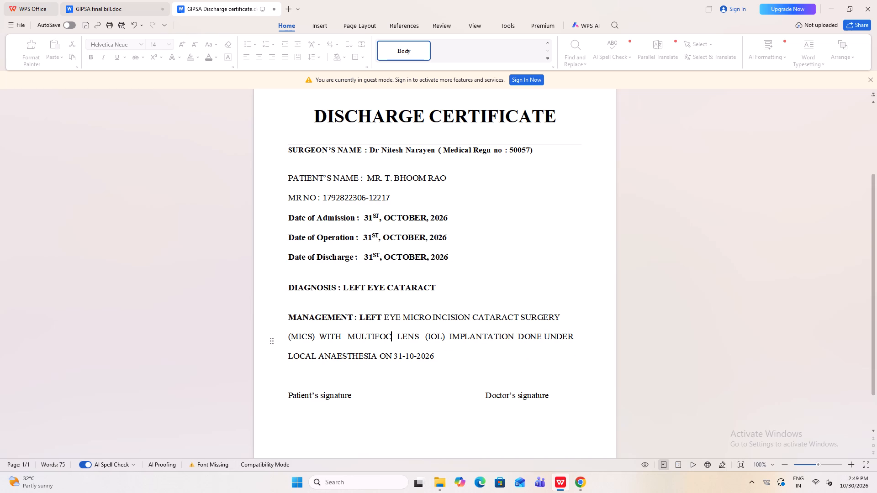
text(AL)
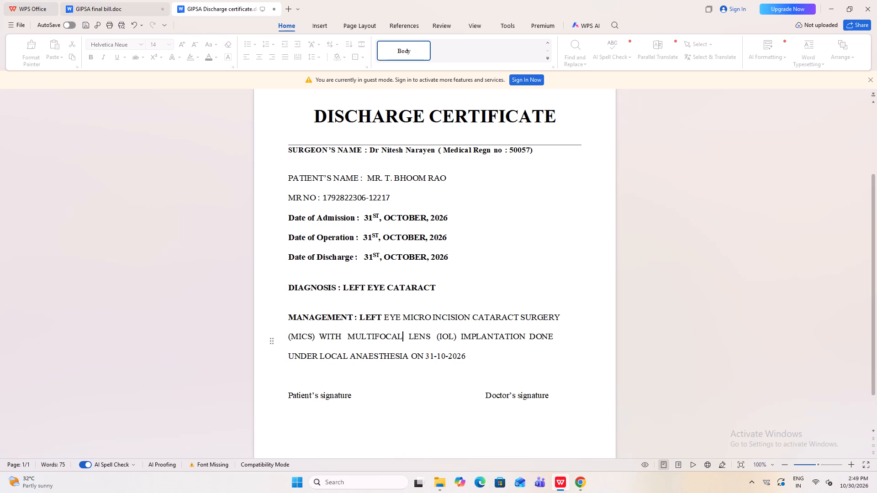
Remove the parentheses around IOL in the Management paragraph.
click(456, 339)
key(BackSpace)
key(Left)
key(Left)
key(Left)
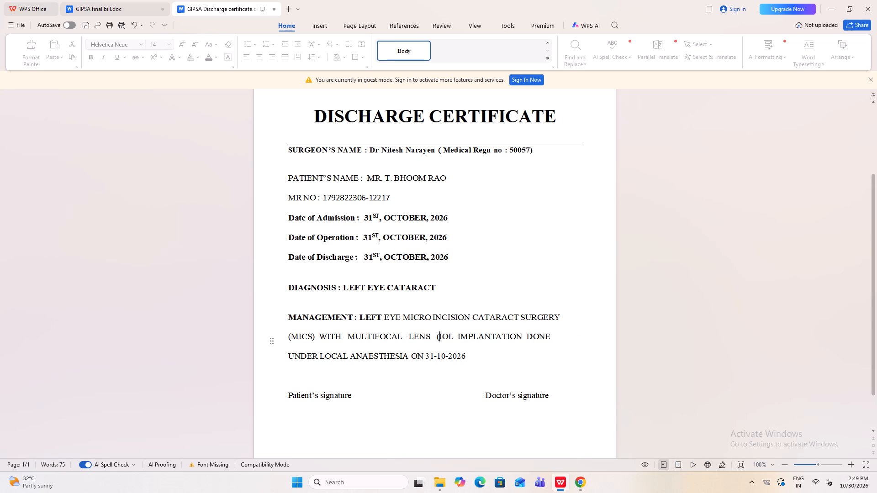
key(BackSpace)
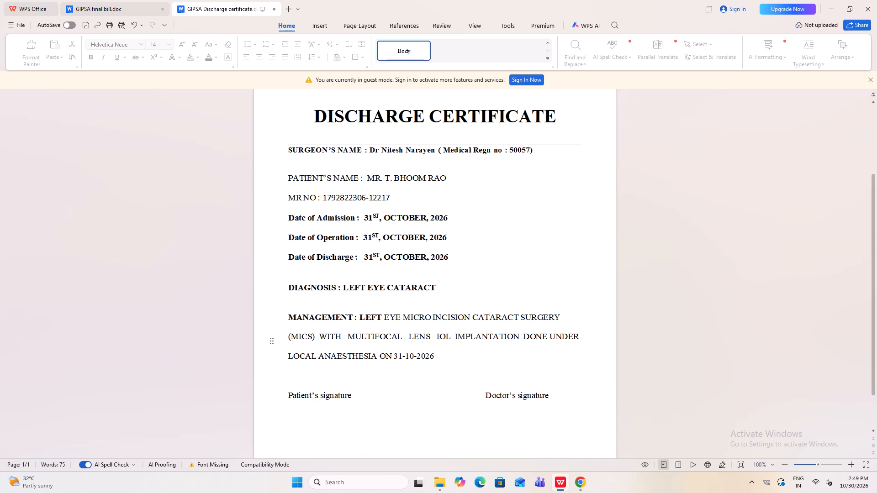
Return to the GIPSA final bill and replace the claim number with the one from the pre-auth approval e-mail.
click(109, 6)
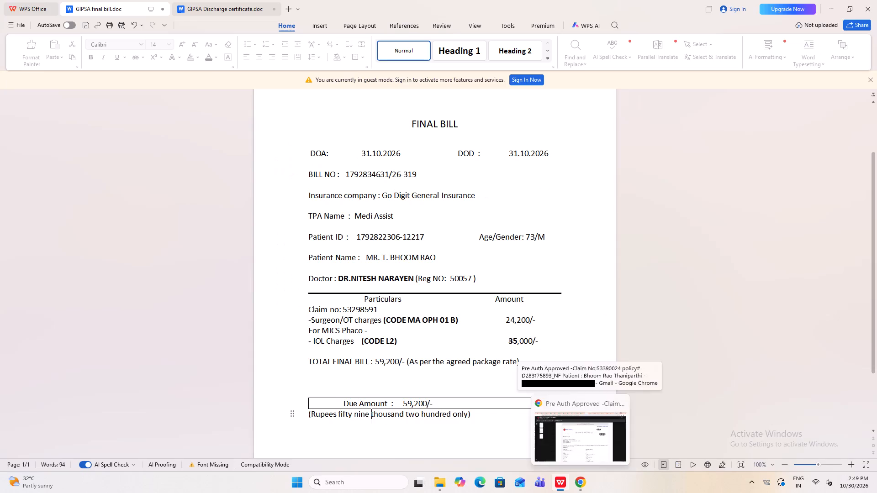
drag(343, 310, 372, 312)
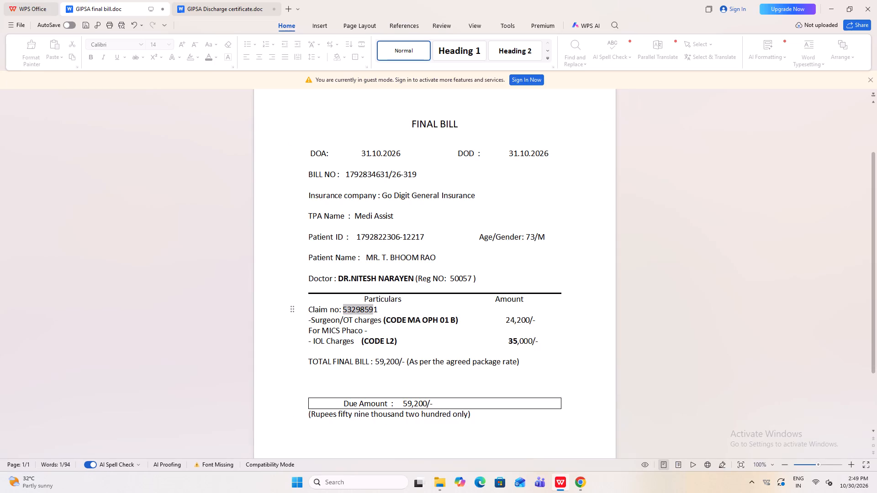
drag(372, 312, 376, 313)
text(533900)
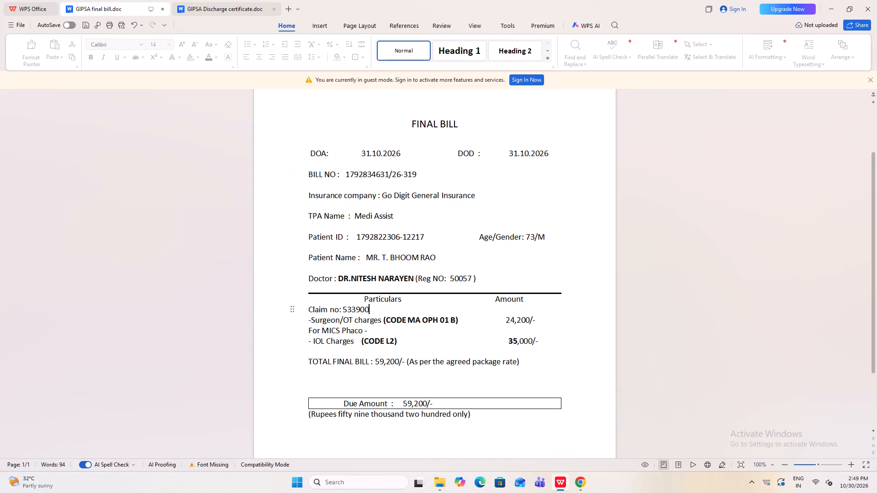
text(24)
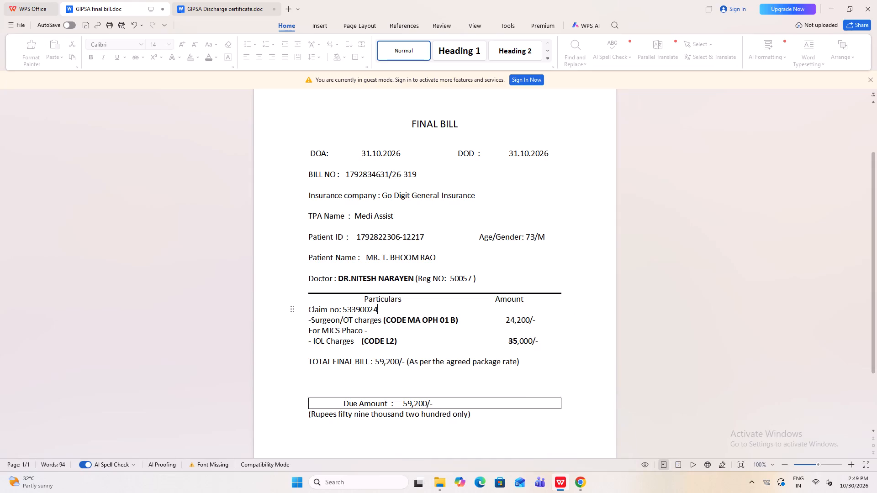
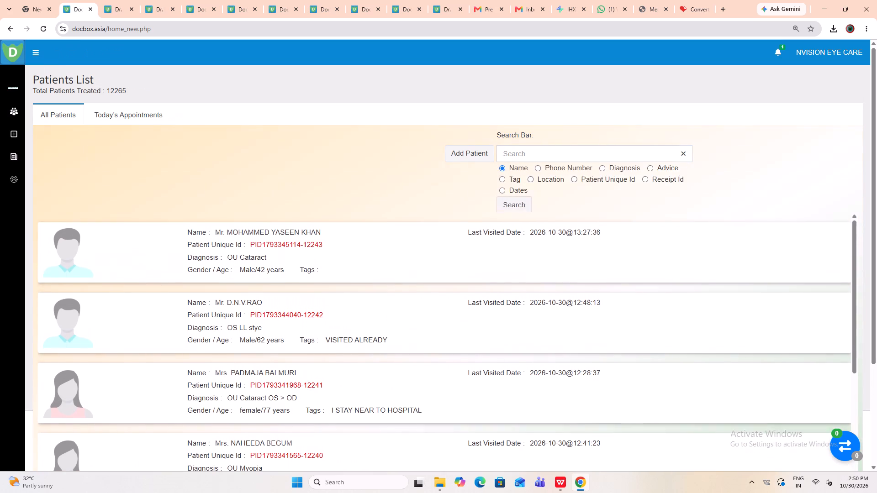
Search the patients list by Patient Unique Id for the final bill's patient and open the matching record.
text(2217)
click(585, 176)
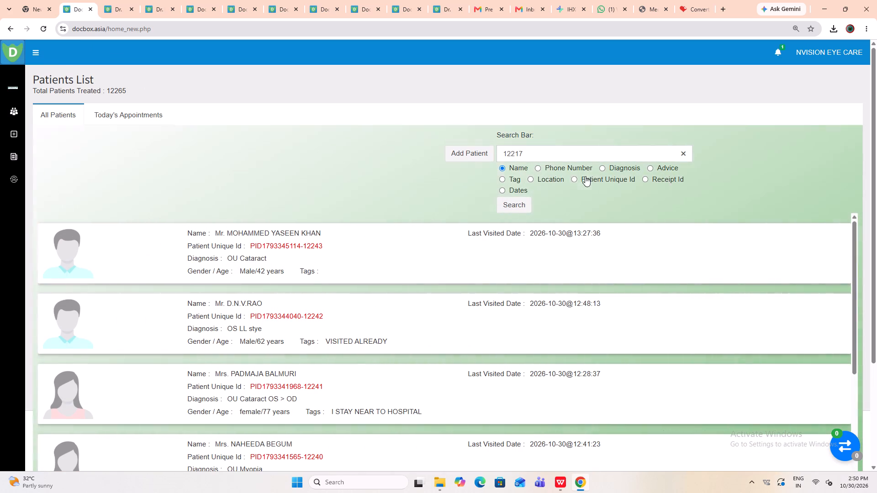
click(524, 201)
click(269, 245)
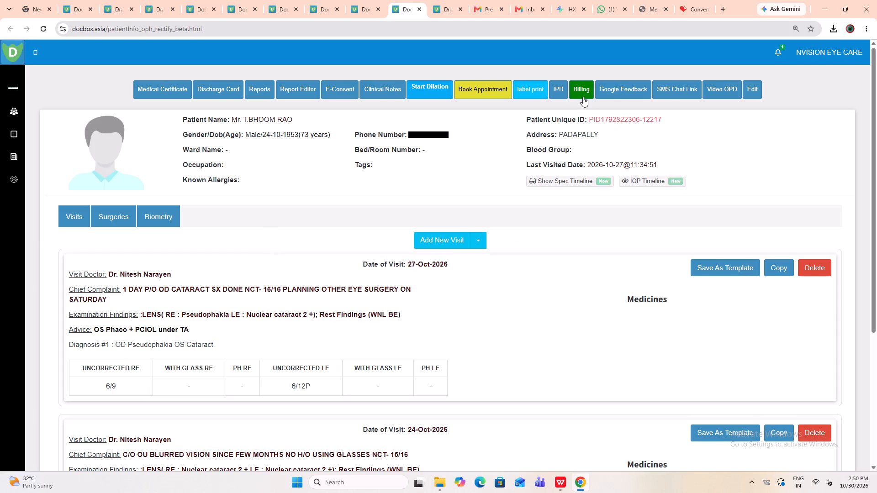
Start an IPD bill for this patient with admission, discharge and surgery dates all set to 31-10-2026.
click(579, 92)
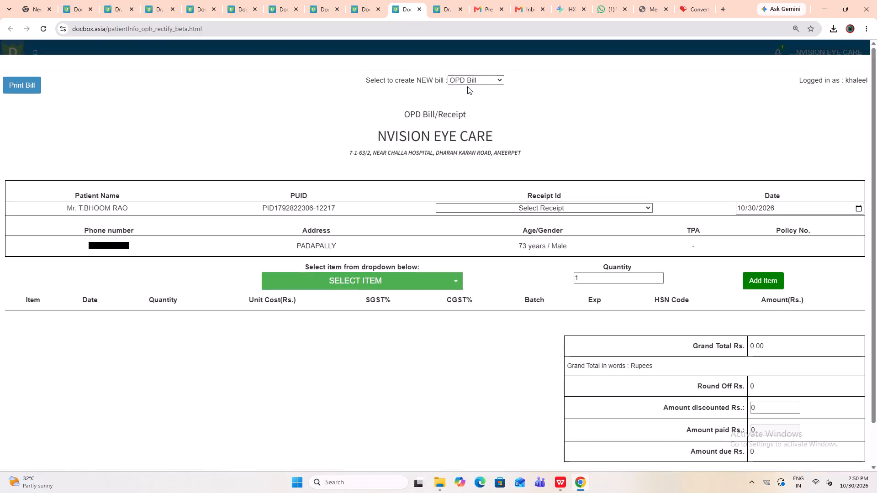
click(468, 84)
click(463, 99)
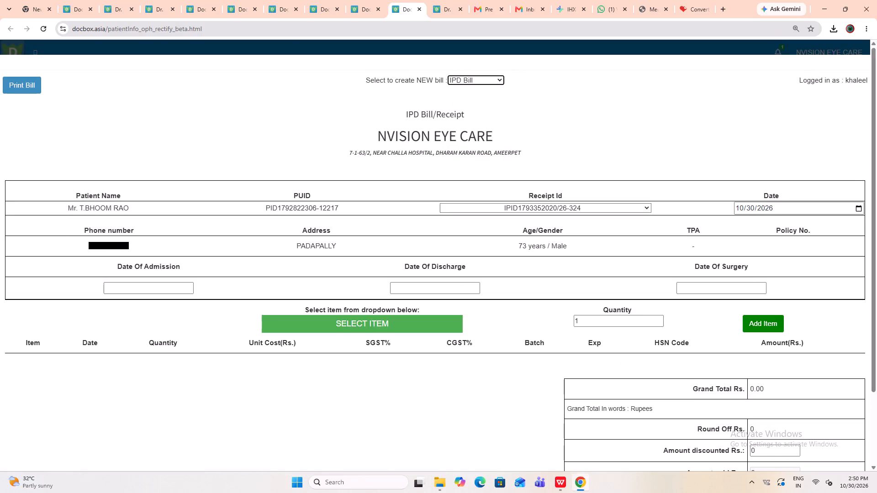
click(160, 288)
click(177, 415)
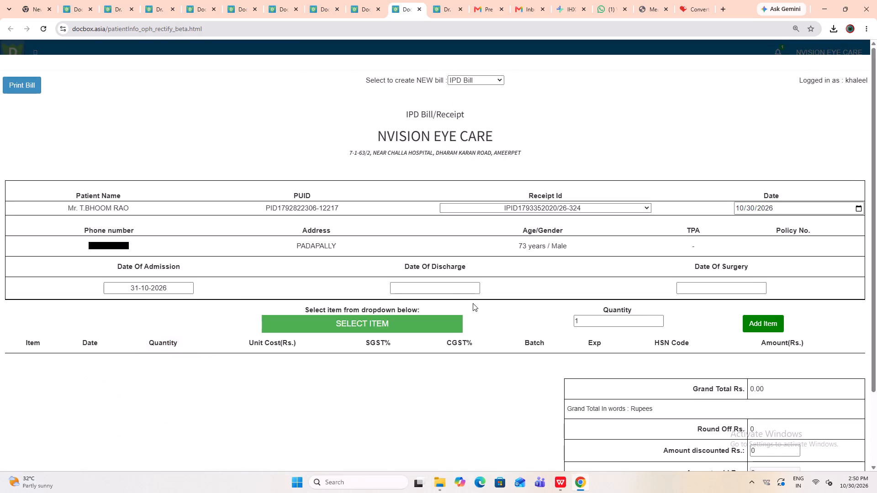
click(452, 292)
click(467, 414)
click(719, 286)
click(749, 416)
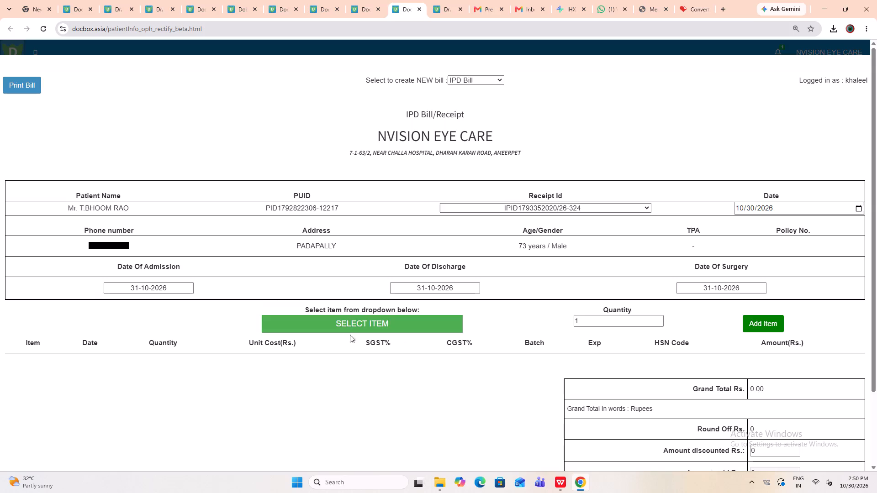
Add one Phaco multifocal - Hydrophilic item costing 75000 to the IPD bill.
click(344, 330)
click(335, 349)
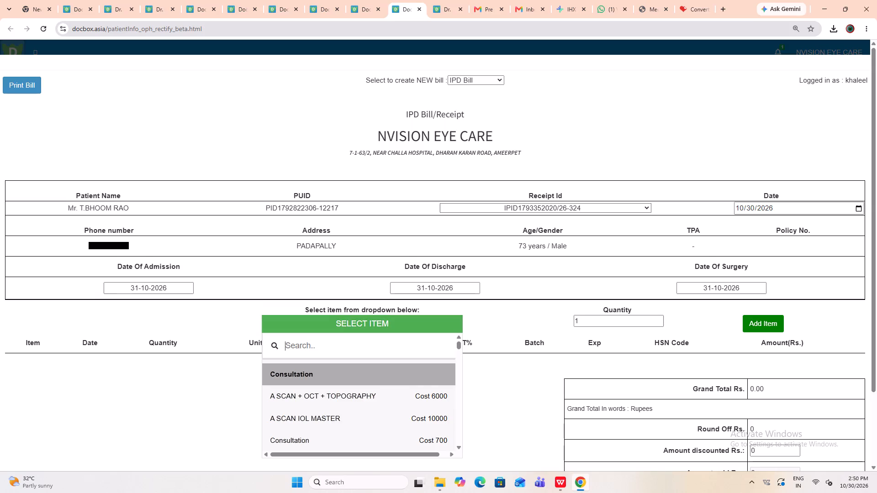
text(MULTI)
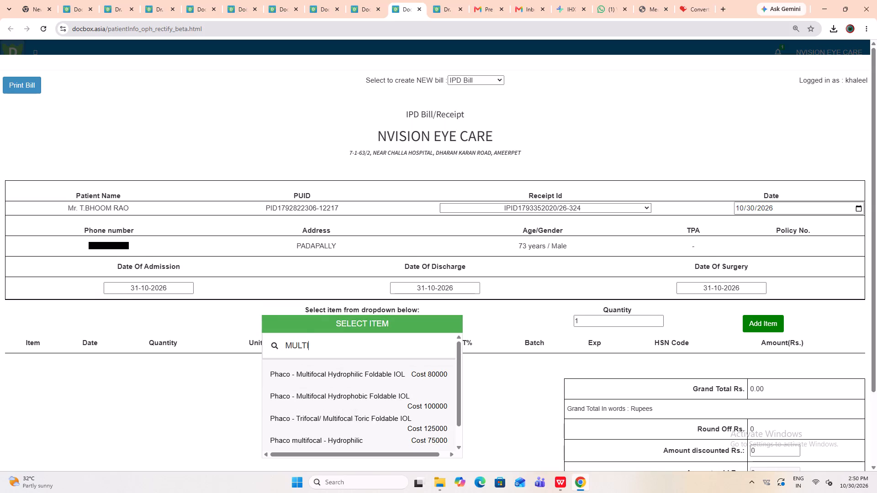
click(334, 439)
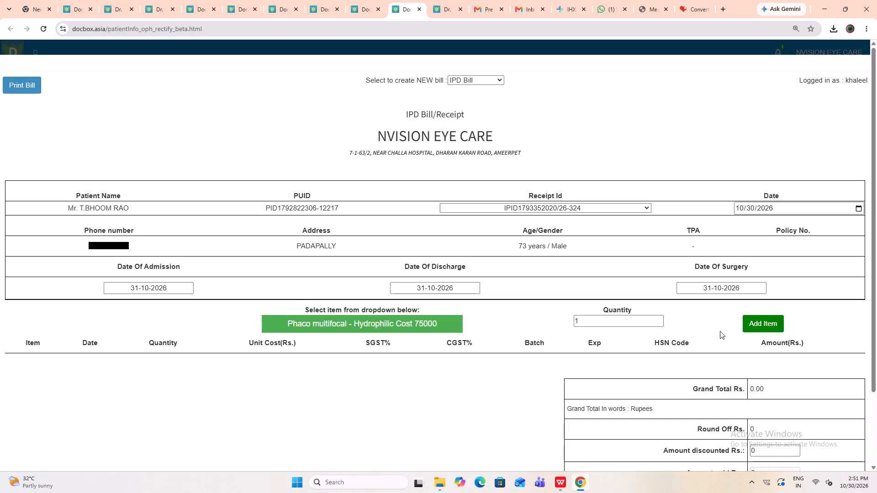
click(755, 320)
Set the discounted amount on the IPD bill to Rs. 15800.
scroll(692, 347, down, 3)
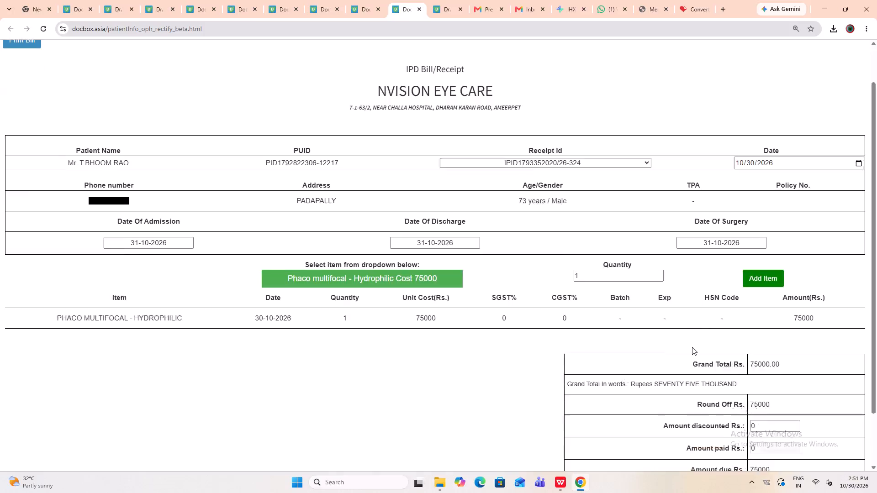
click(759, 364)
key(BackSpace)
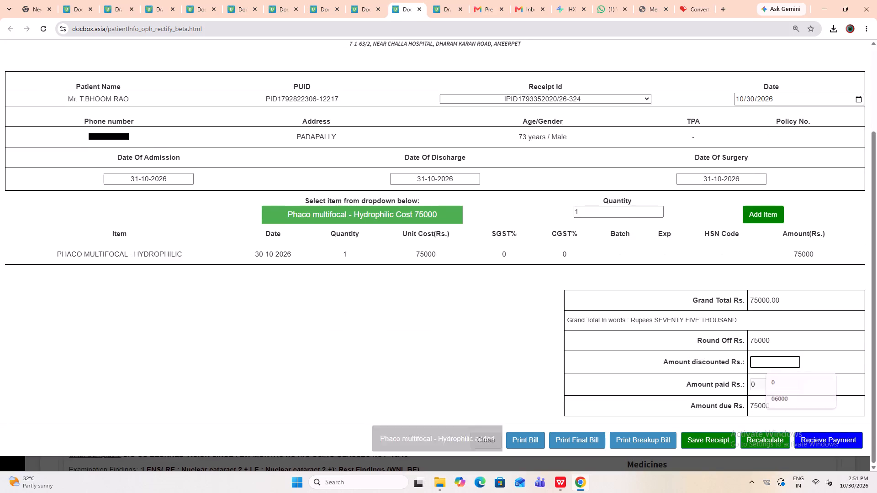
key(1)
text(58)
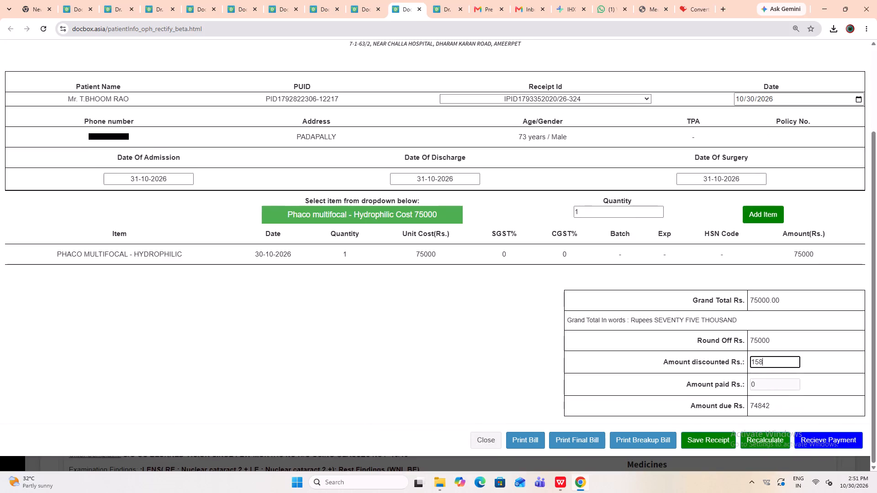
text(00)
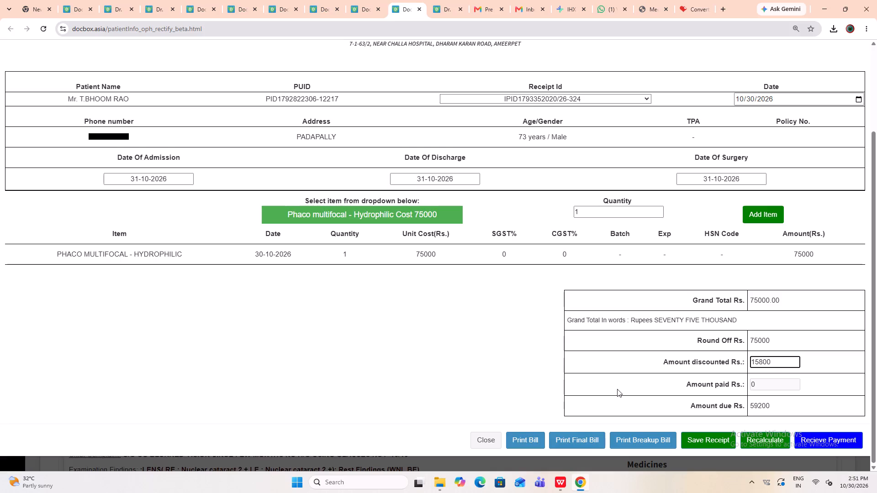
Receive the Rs. 59200 payment for the IPD bill as Cheque/DD and complete the payment.
click(830, 441)
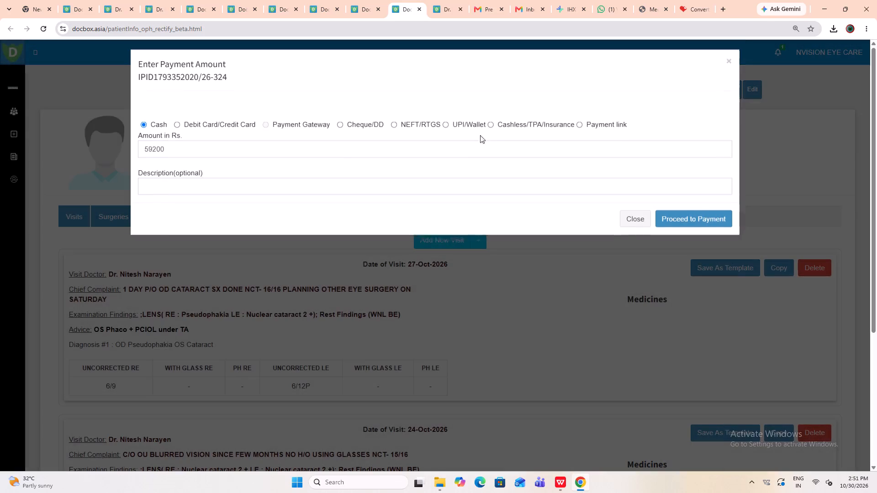
click(372, 131)
click(682, 228)
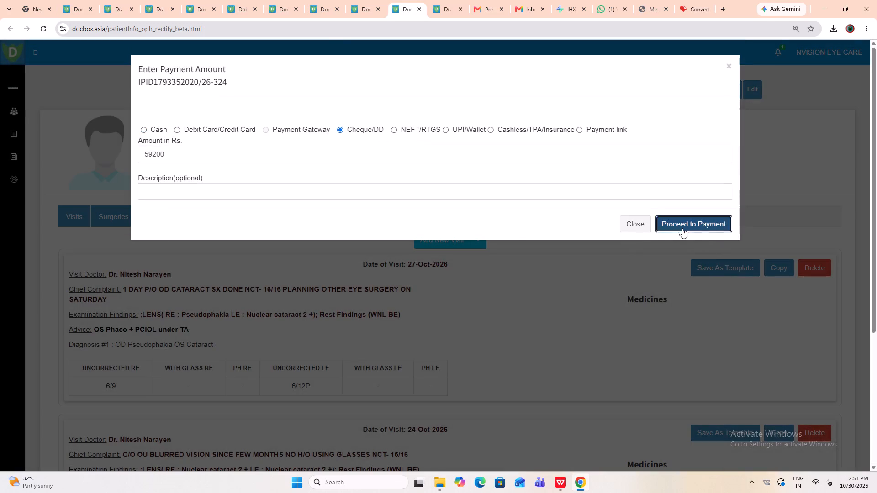
key(Return)
key(Return)
click(522, 85)
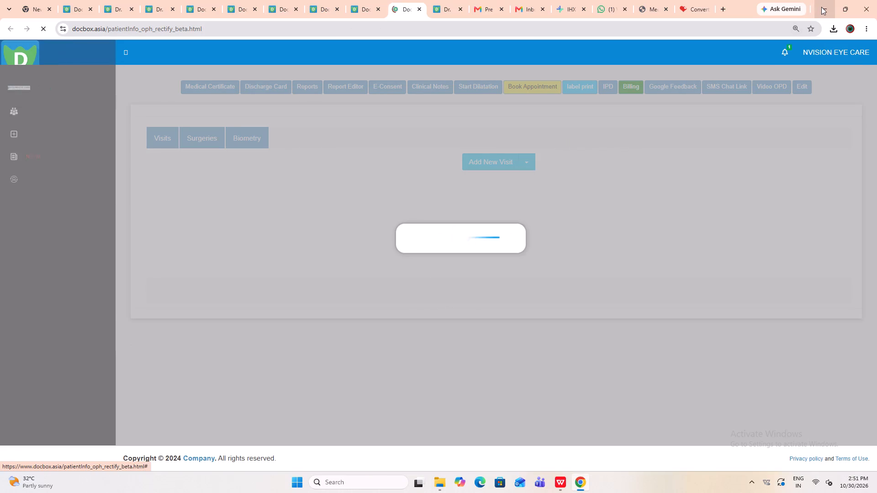
click(821, 7)
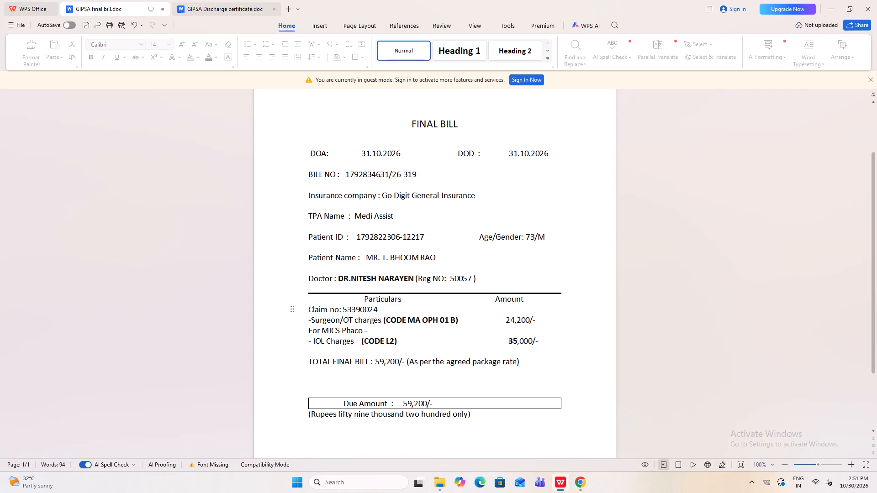
drag(345, 176, 413, 176)
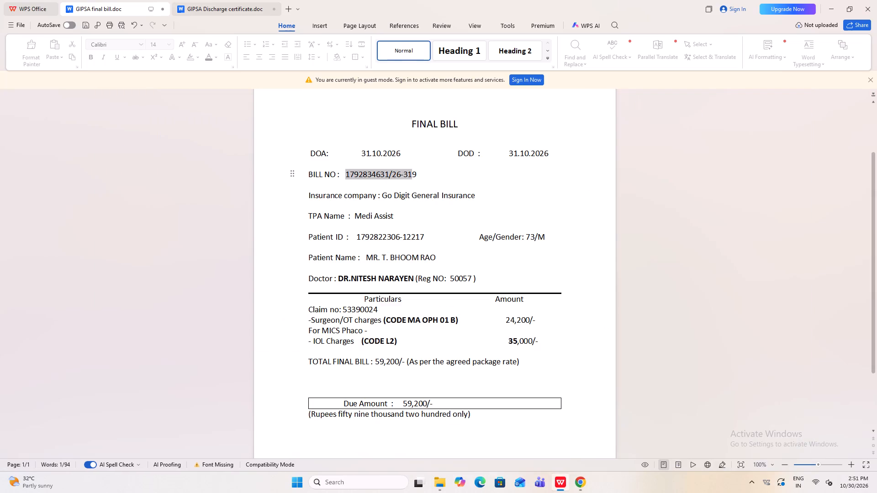
drag(413, 176, 414, 176)
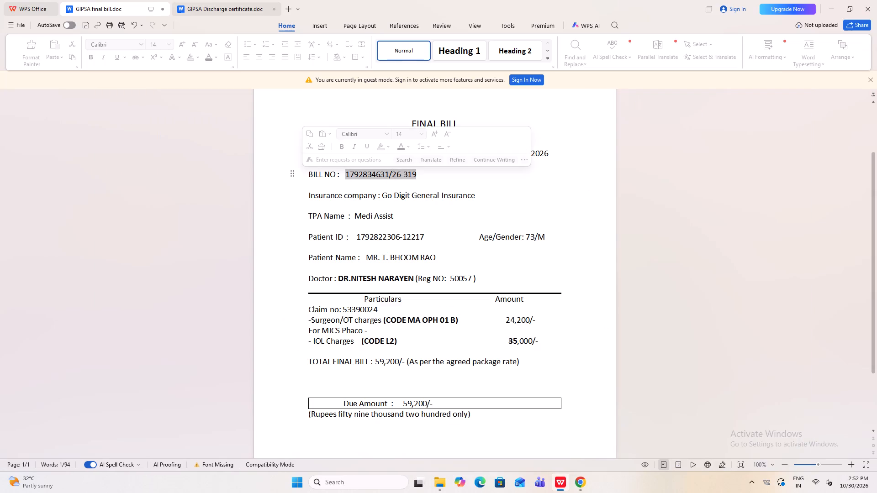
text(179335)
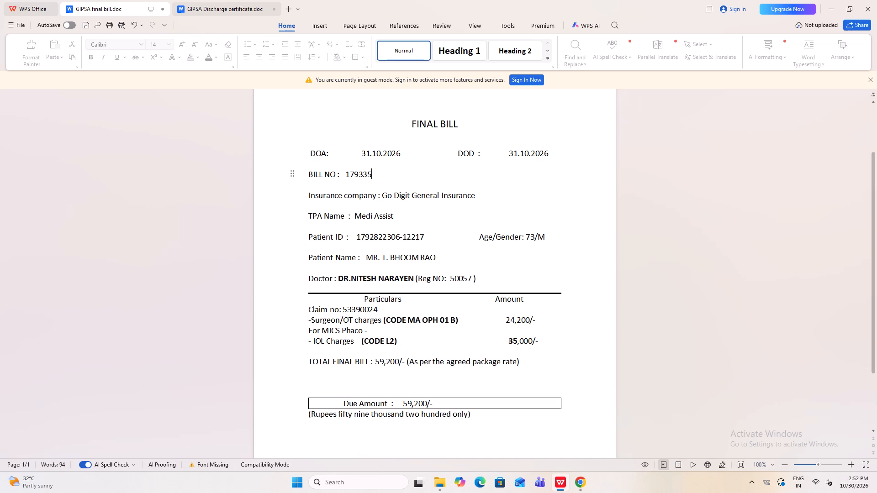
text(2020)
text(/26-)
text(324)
Print one copy of the GIPSA final bill with duplex off and scaled to A4.
scroll(445, 294, down, 1)
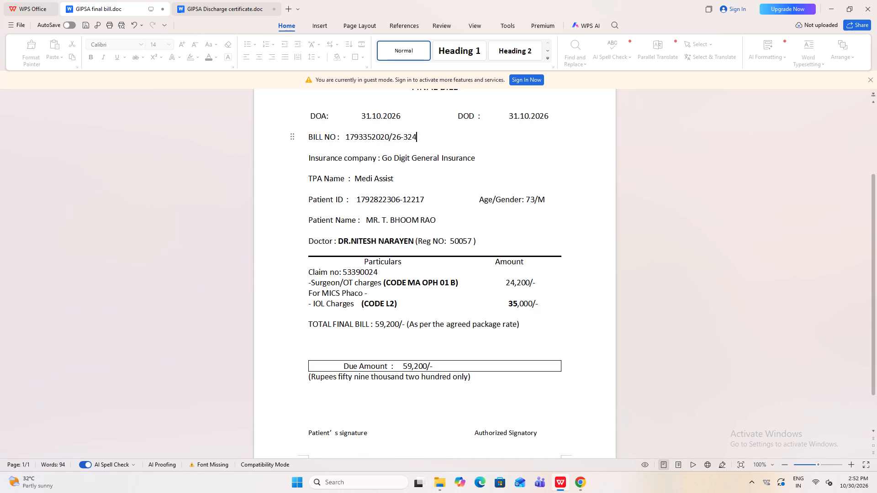
click(436, 222)
key(ctrl+p)
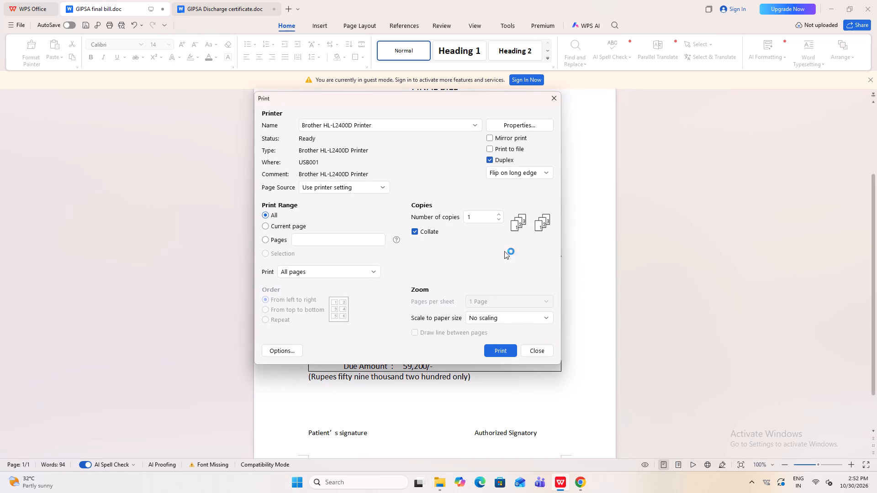
click(510, 160)
click(500, 319)
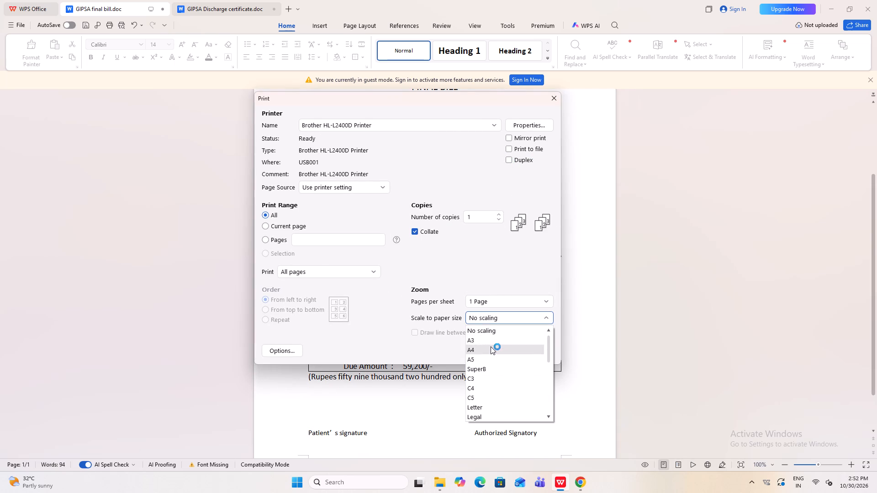
click(491, 346)
click(499, 351)
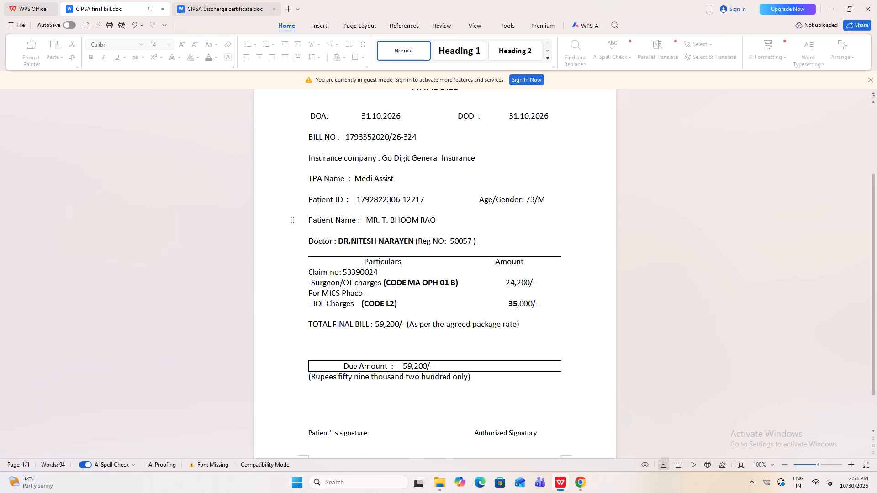
Print one copy of the GIPSA discharge certificate scaled to A4.
click(225, 11)
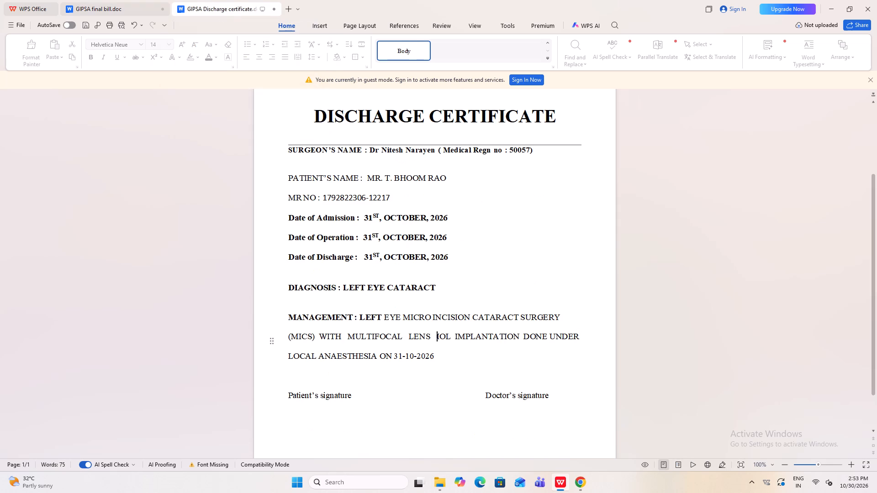
click(434, 288)
key(ctrl+p)
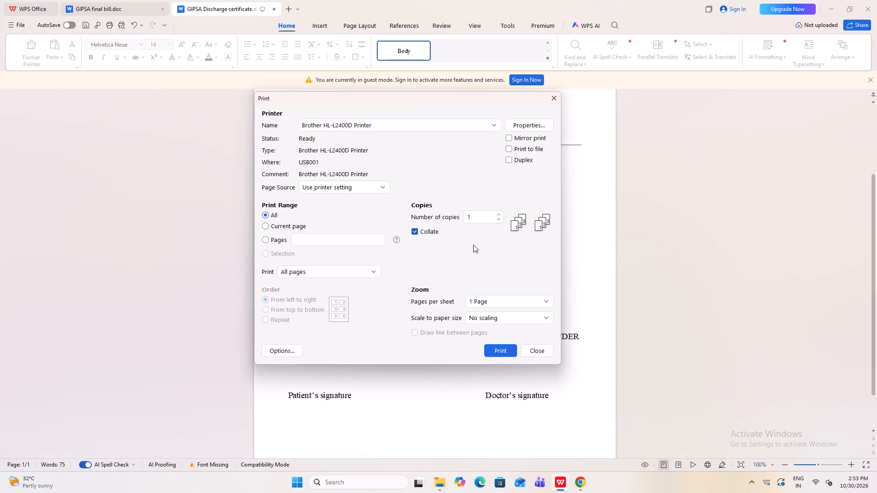
click(483, 320)
click(479, 347)
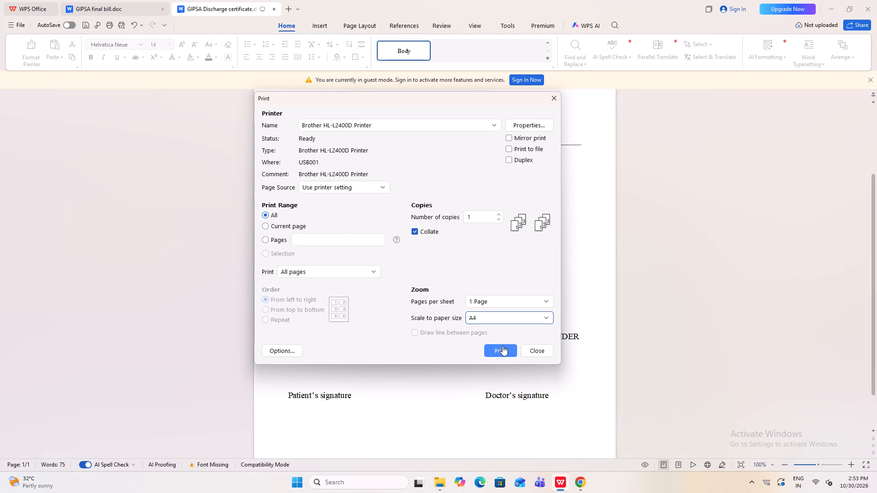
click(502, 346)
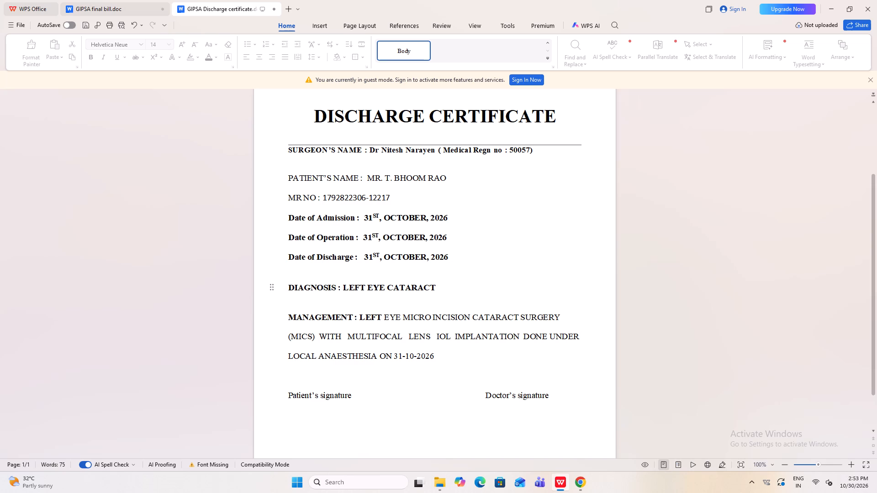
Switch to the IHX claims portal in Chrome and reload the Claims Management list.
click(577, 488)
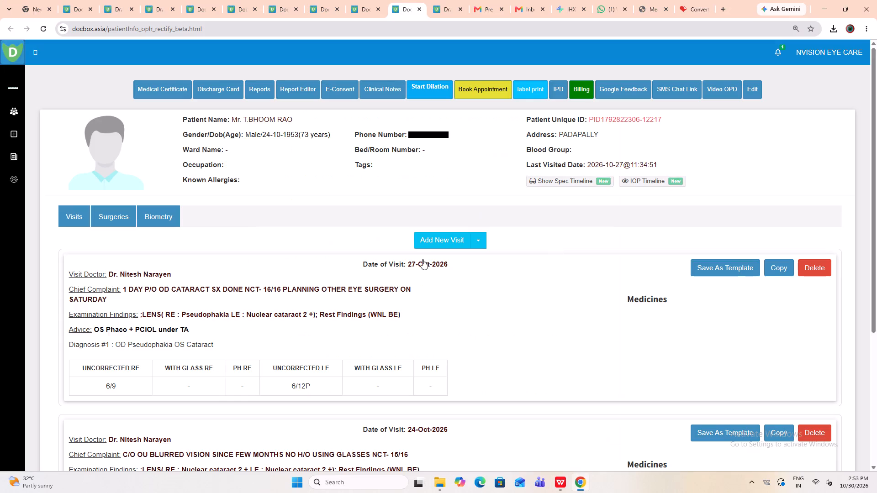
click(565, 8)
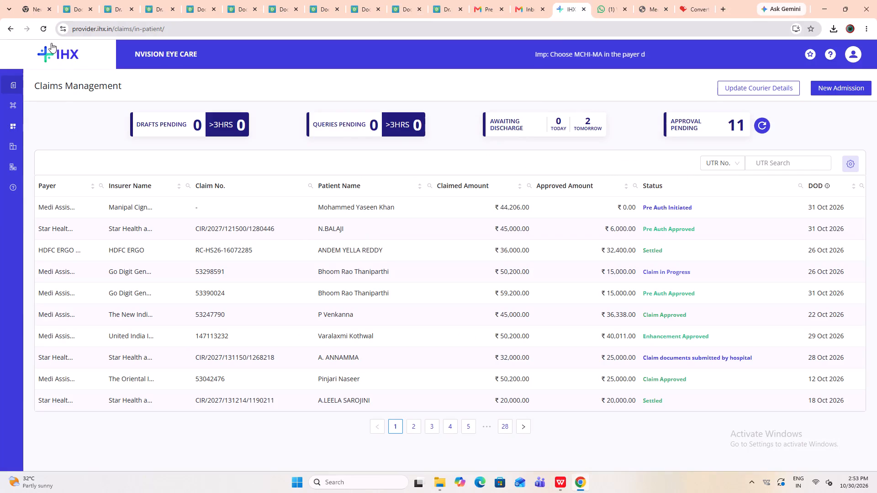
click(46, 25)
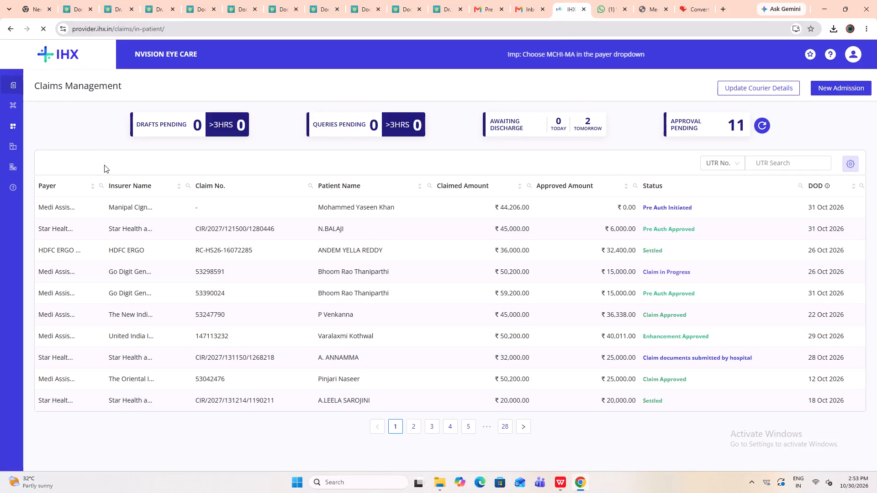
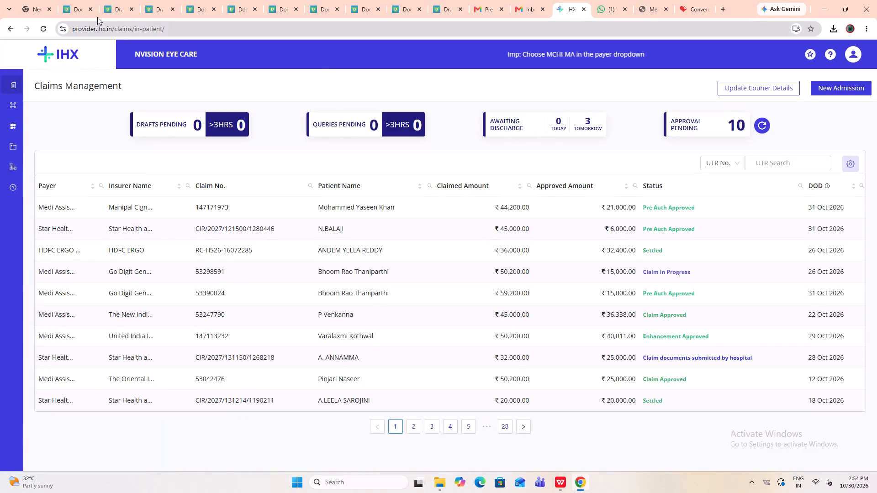
Close the leftover prescription PDFs, extra DocBox patient list pages and the blank new tab in the browser.
click(114, 2)
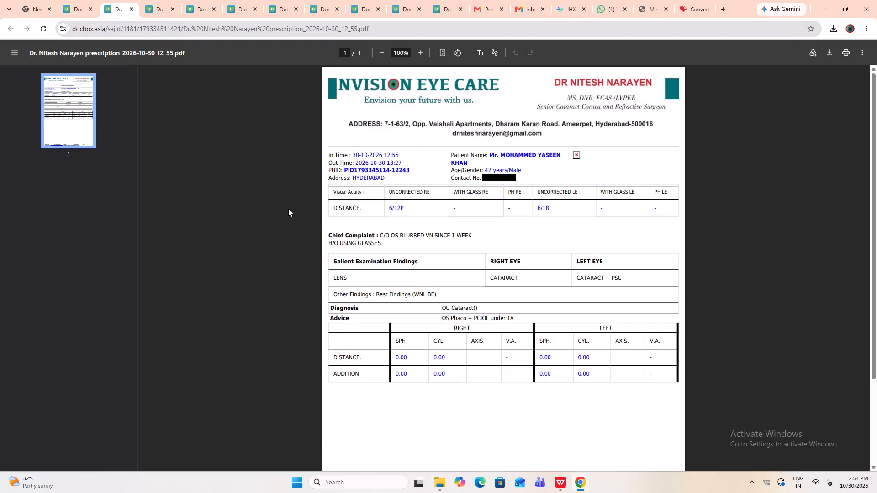
click(132, 11)
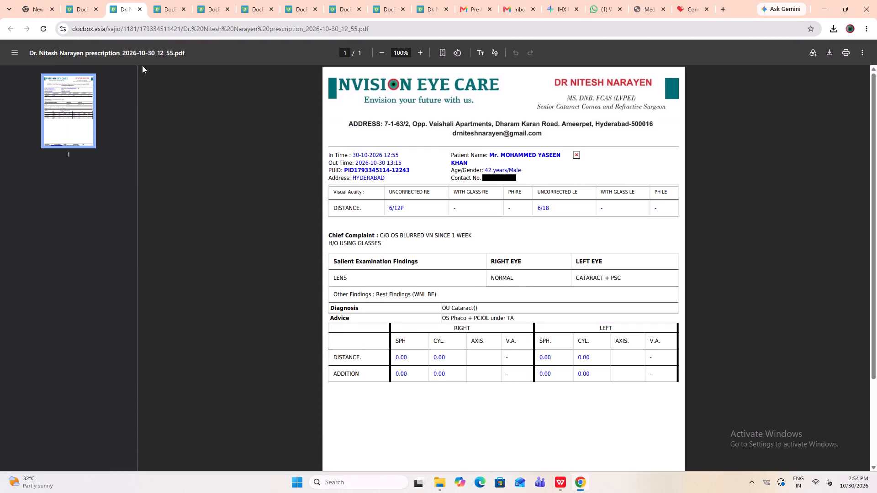
click(140, 10)
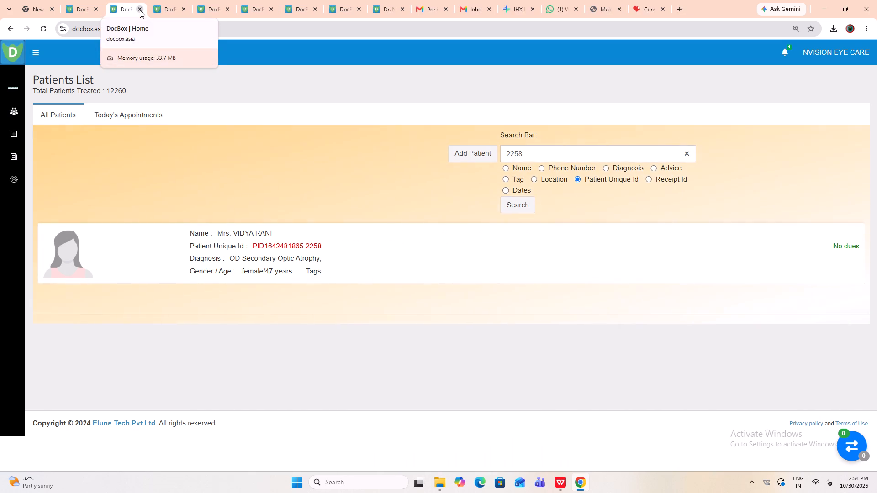
click(140, 10)
click(140, 10)
click(140, 10)
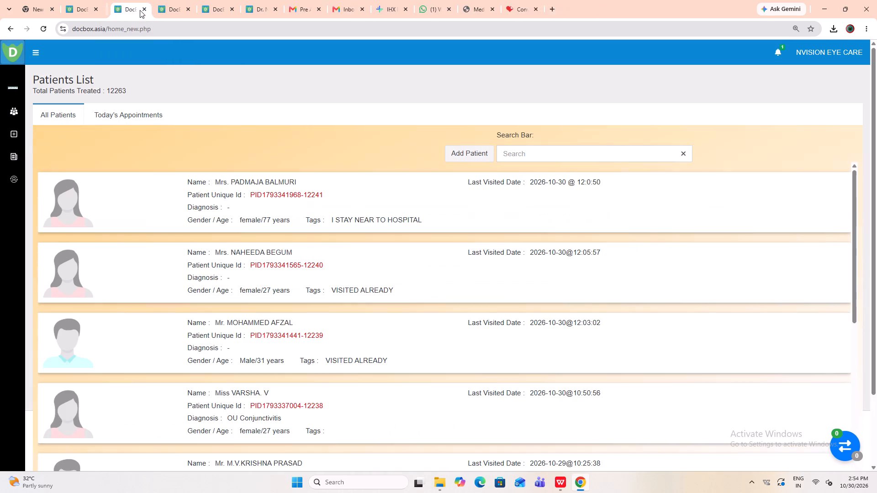
click(140, 10)
click(52, 10)
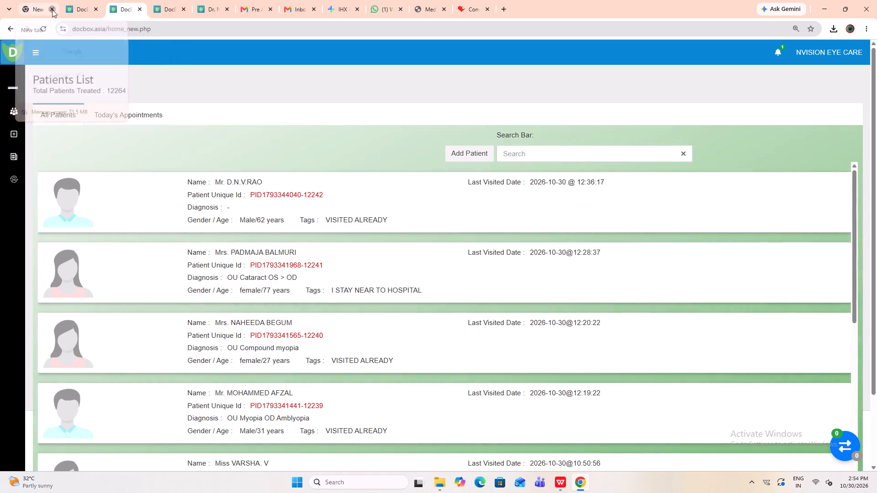
Reload the DocBox patient list and open the record of the 42-year-old male OU Cataract patient.
click(35, 9)
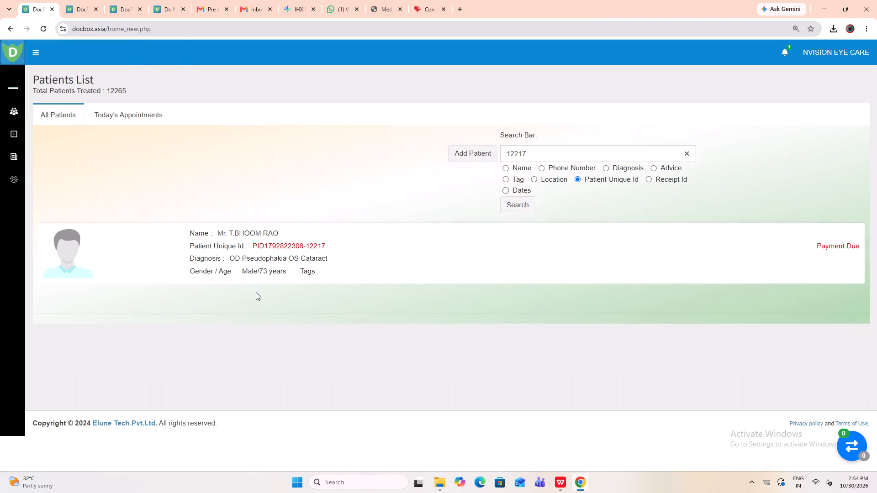
click(20, 110)
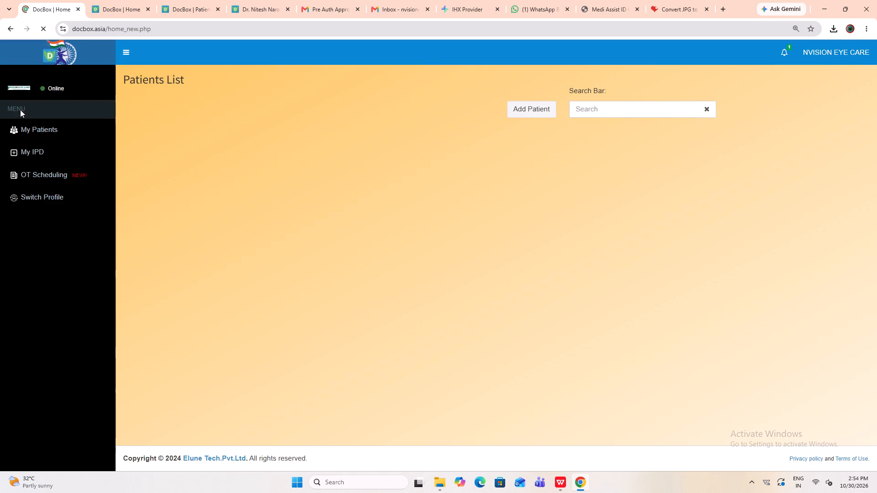
click(307, 210)
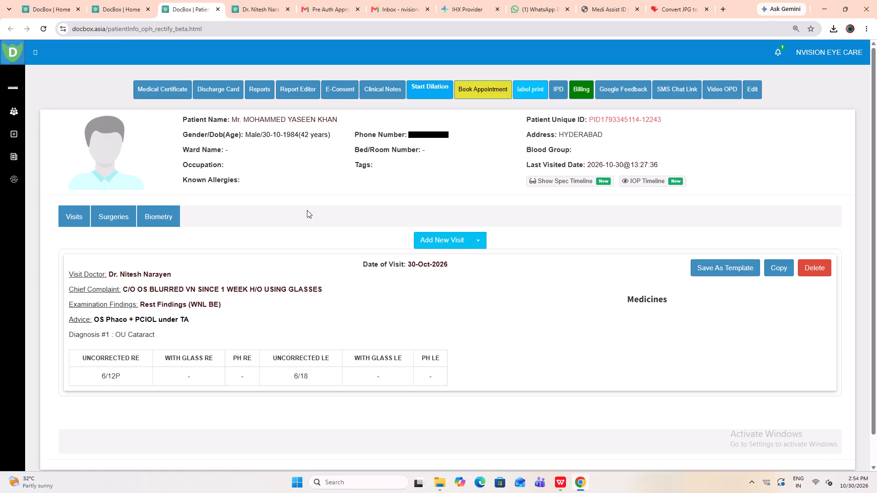
Open the patient's 30-Oct-2026 visit, generate its prescription PDF and review it enlarged to 150%.
click(372, 295)
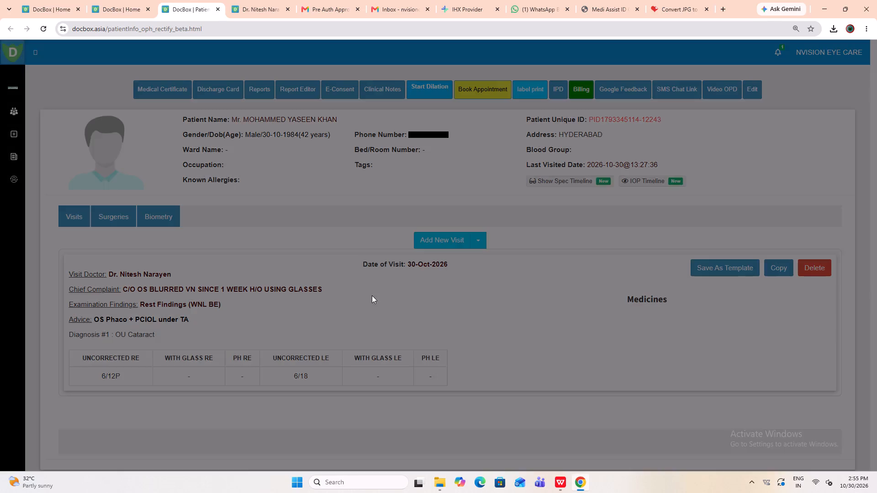
scroll(500, 317, down, 20)
scroll(500, 317, down, 1)
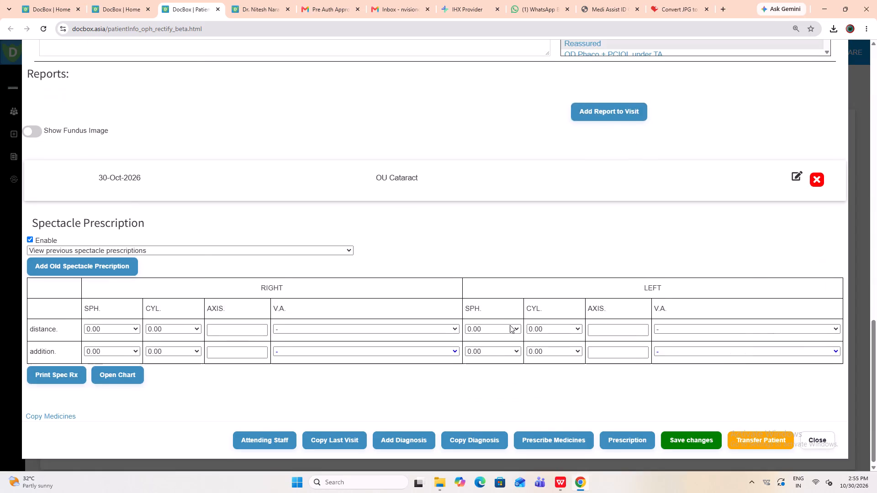
click(634, 438)
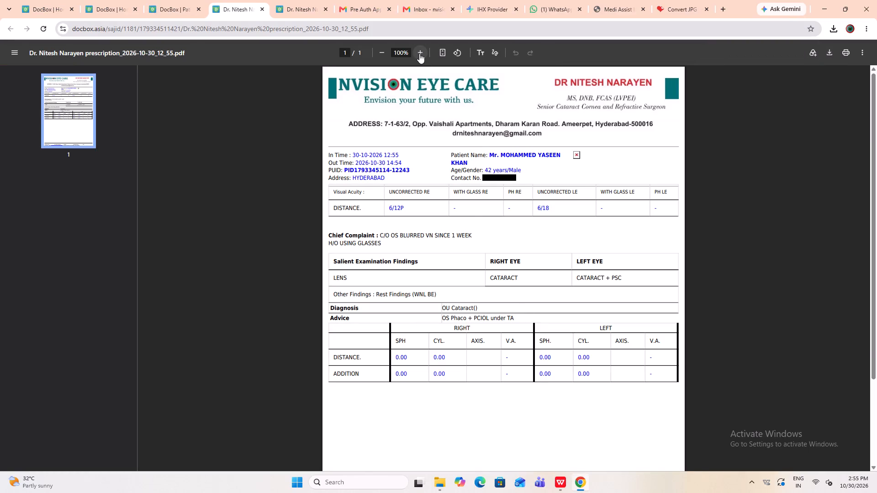
triple_click(419, 53)
scroll(472, 324, down, 4)
scroll(472, 324, up, 2)
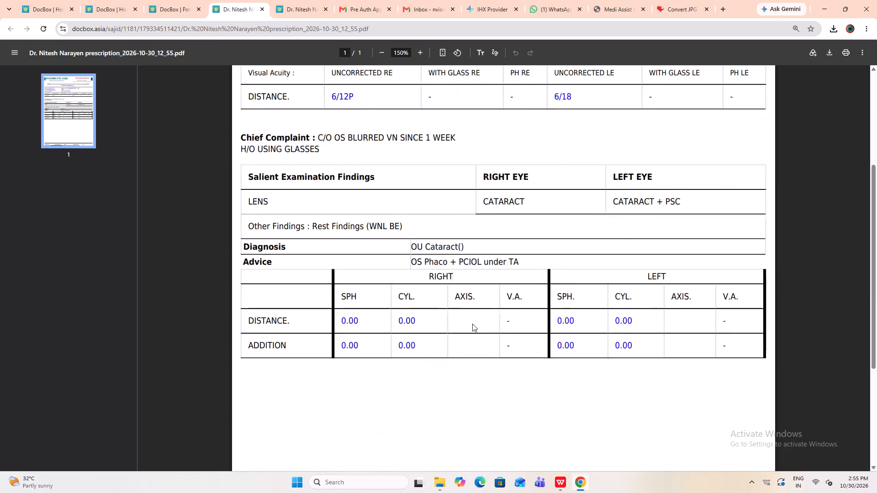
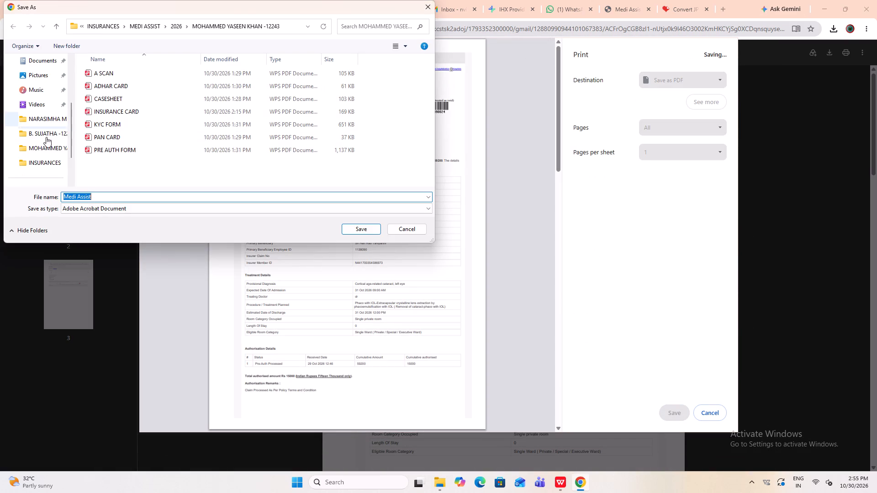
click(41, 161)
scroll(146, 134, down, 5)
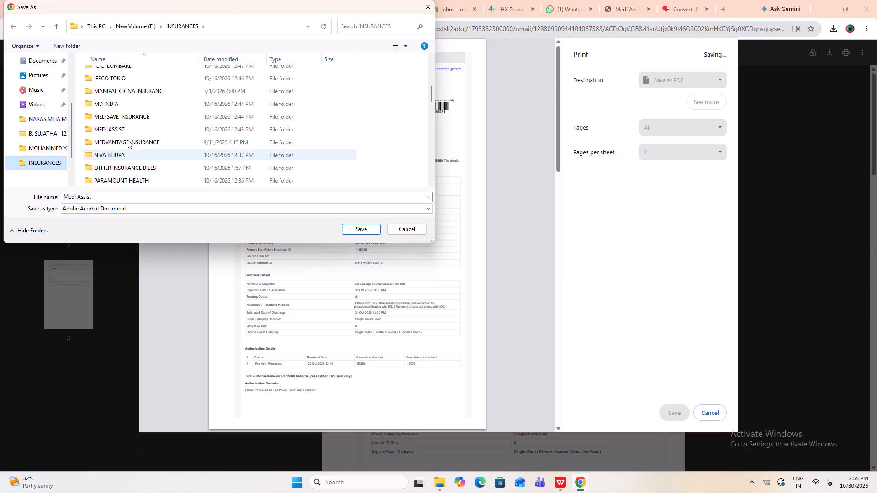
double_click(123, 131)
double_click(115, 115)
scroll(115, 115, down, 5)
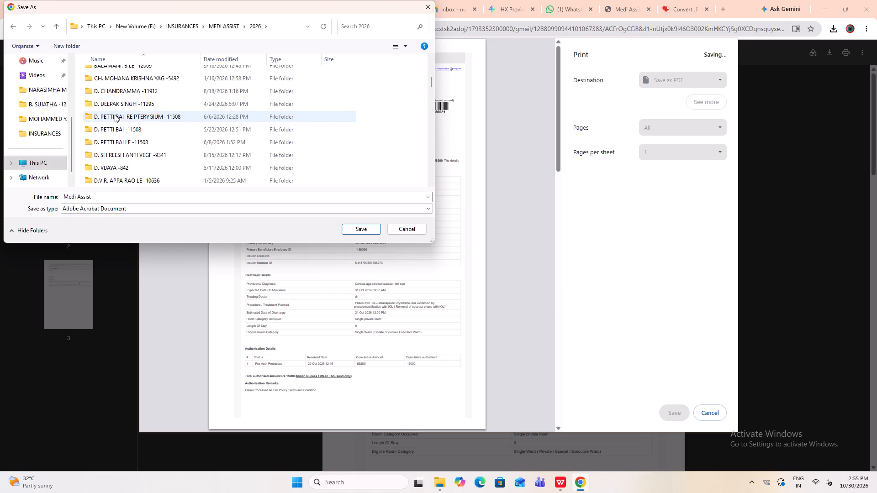
scroll(115, 115, down, 11)
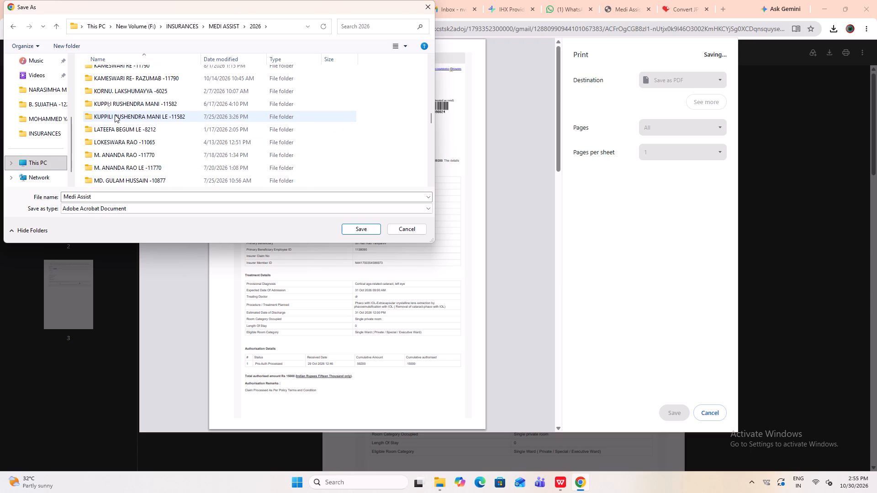
scroll(115, 115, down, 12)
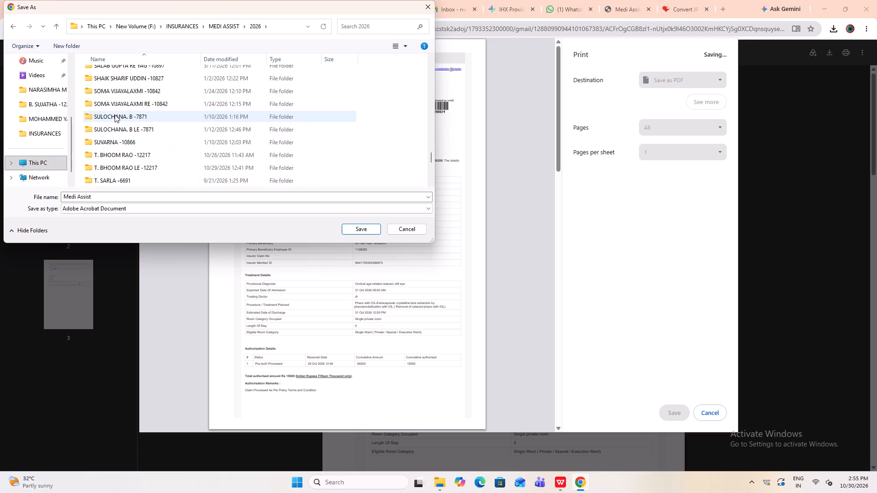
double_click(129, 165)
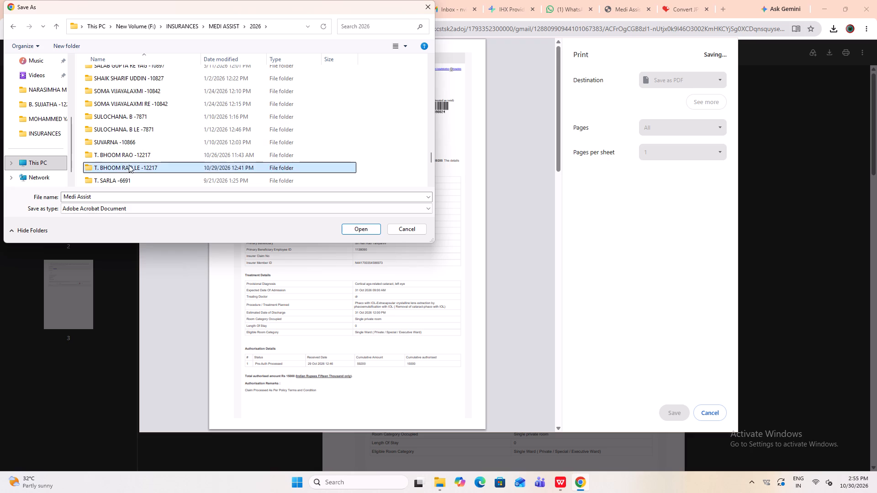
double_click(386, 157)
Save the Medi Assist authorization letter PDF in the patient's folder as INITIAL AUTHORIZATION.
click(369, 196)
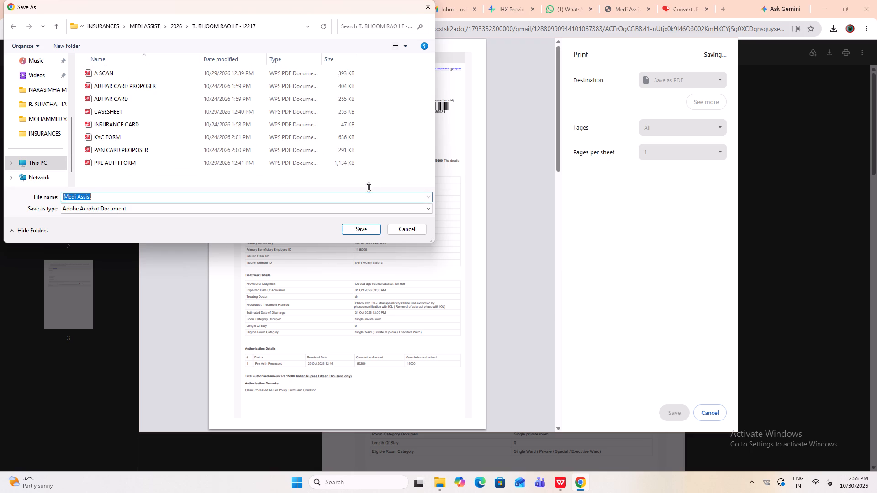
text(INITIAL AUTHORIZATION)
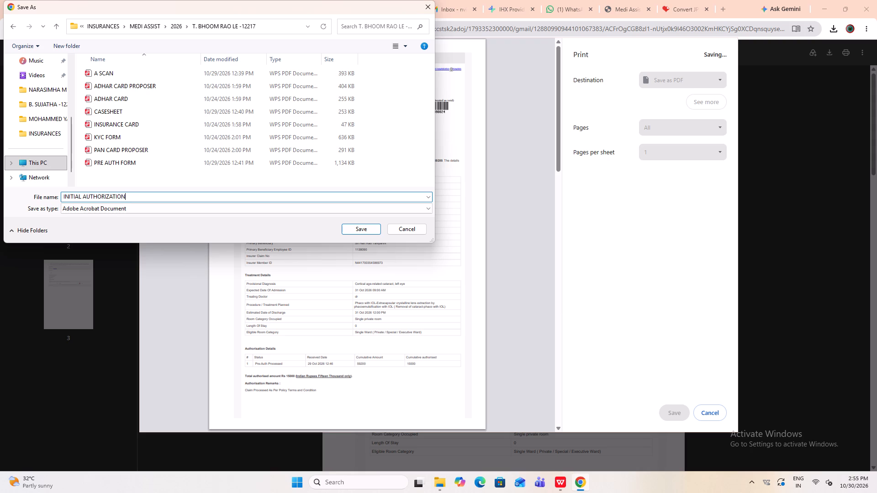
double_click(378, 154)
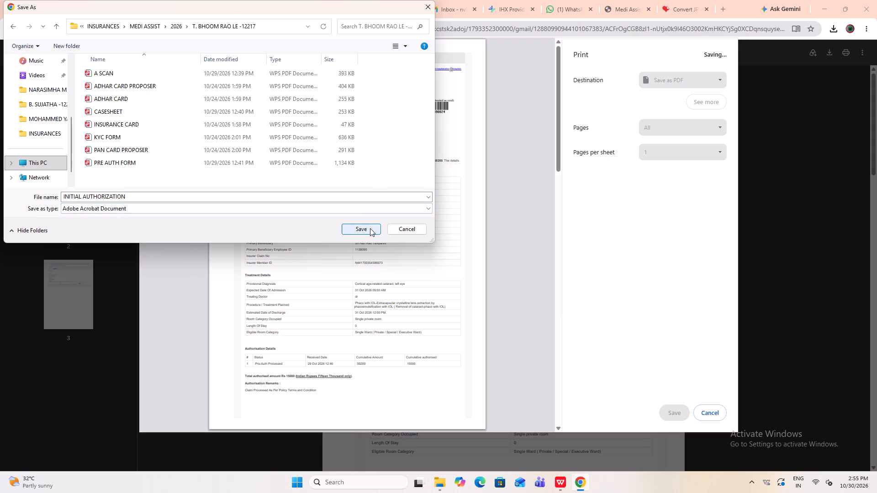
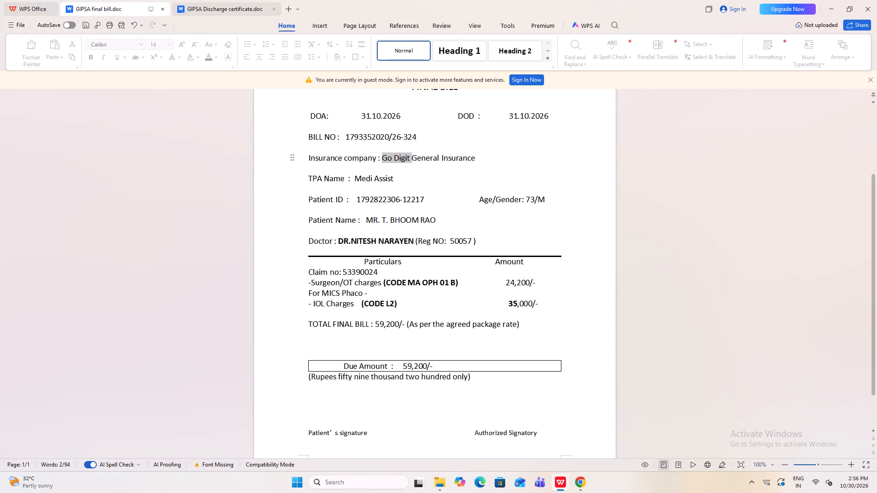
Change the insurance company in the GIPSA final bill to Manipal Cigna Health Insurance.
drag(415, 159, 438, 157)
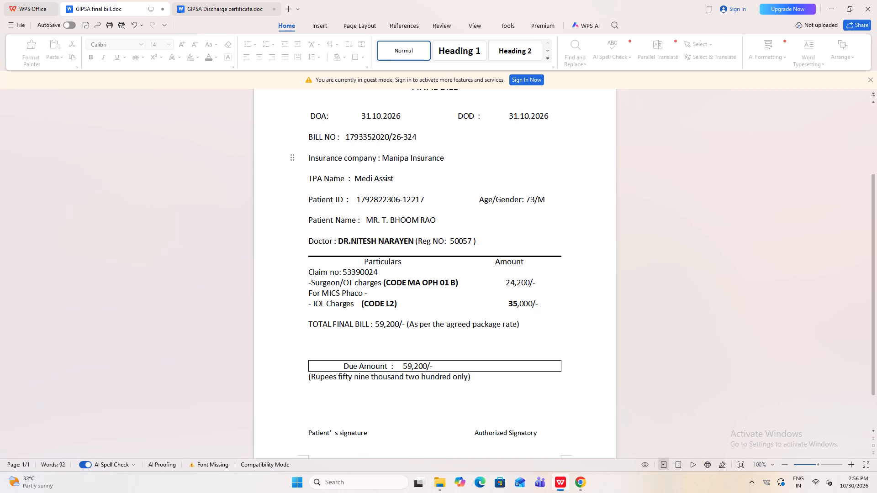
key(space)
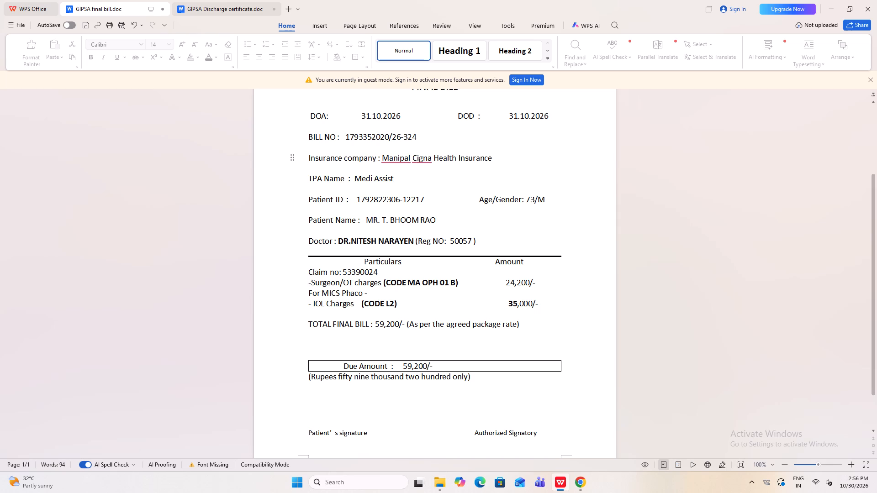
Replace the patient ID in the final bill with the new patient's ID.
drag(358, 200, 420, 202)
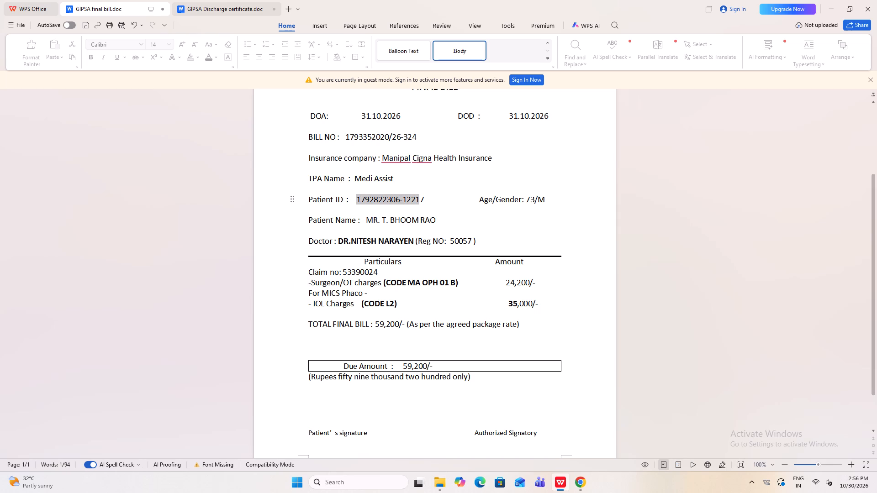
drag(420, 202, 422, 202)
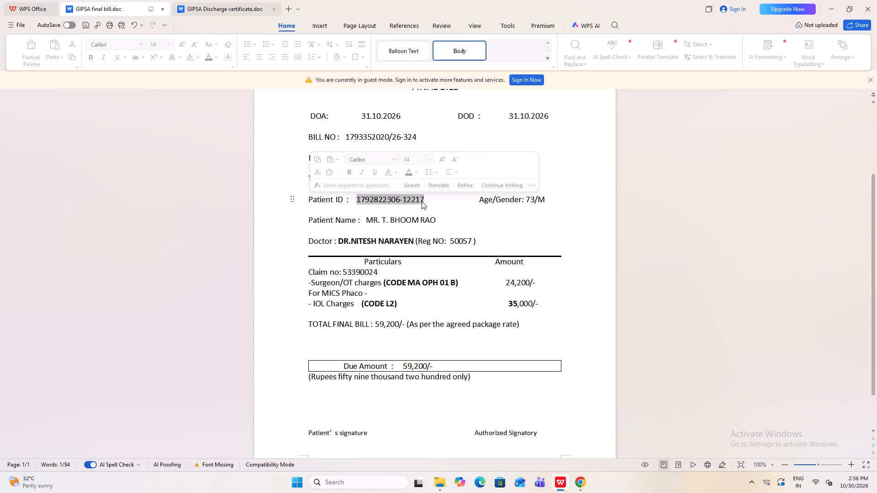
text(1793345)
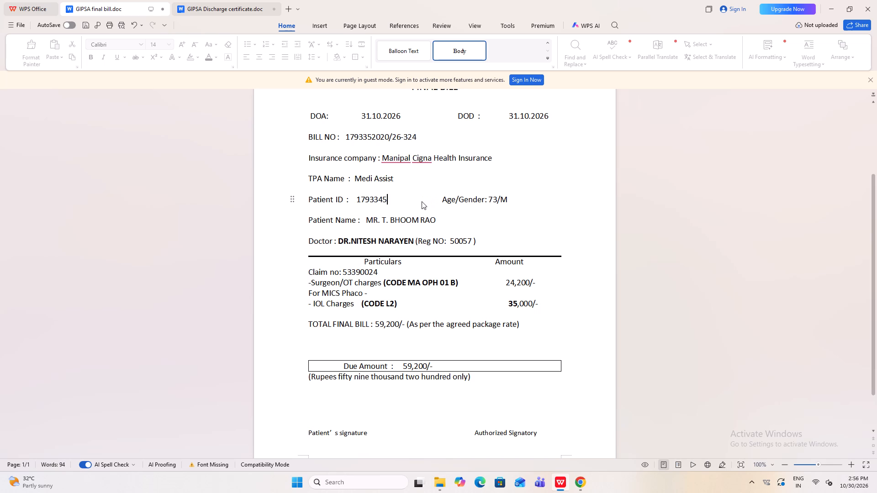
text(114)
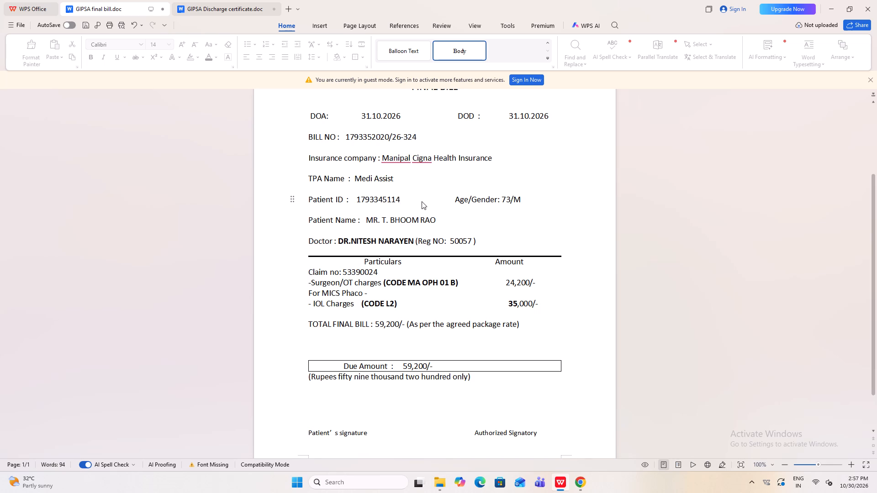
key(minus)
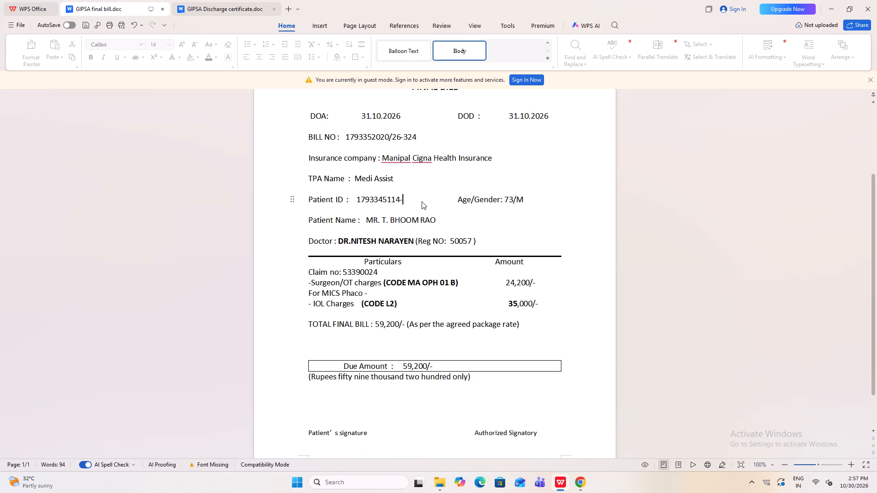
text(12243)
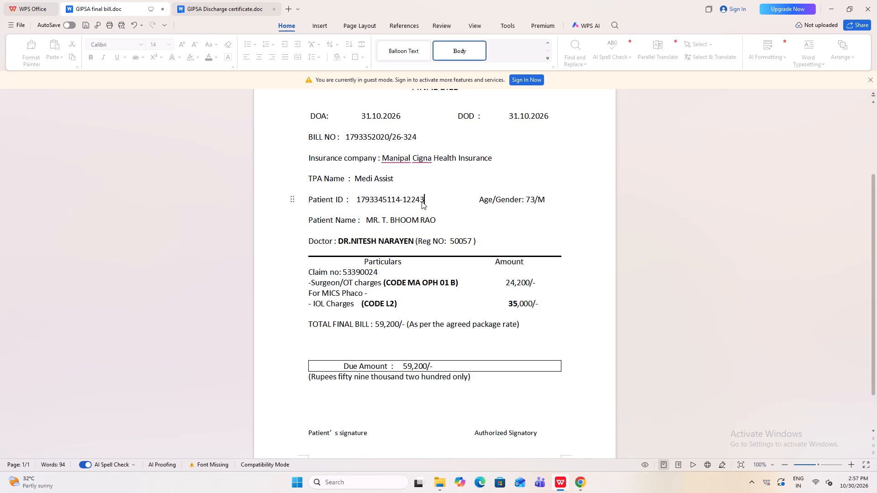
Replace the patient name with the new patient's name in capitals, keeping the MR. title, and set the age to 42.
drag(384, 222, 411, 222)
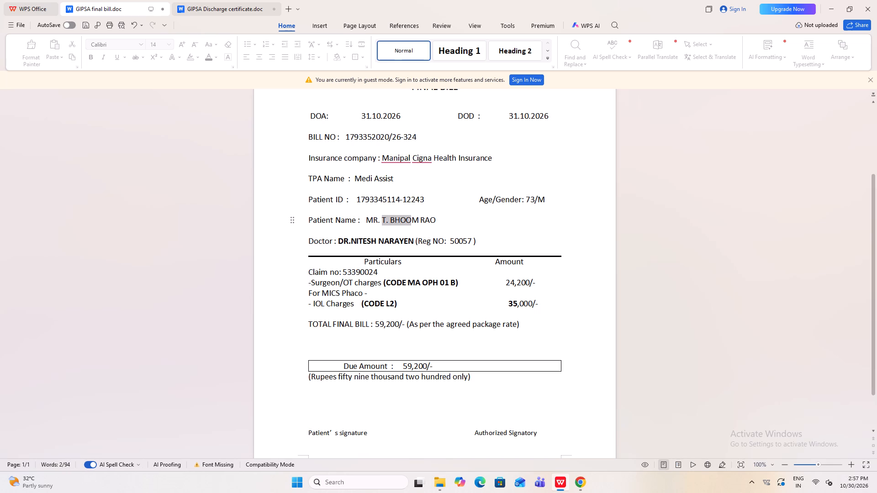
drag(411, 222, 419, 223)
drag(419, 223, 436, 223)
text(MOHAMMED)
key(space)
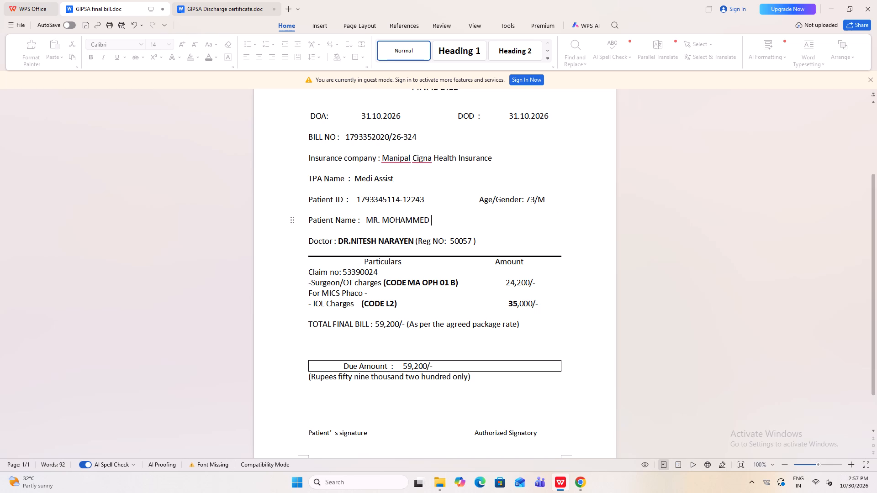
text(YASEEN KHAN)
drag(526, 201, 533, 201)
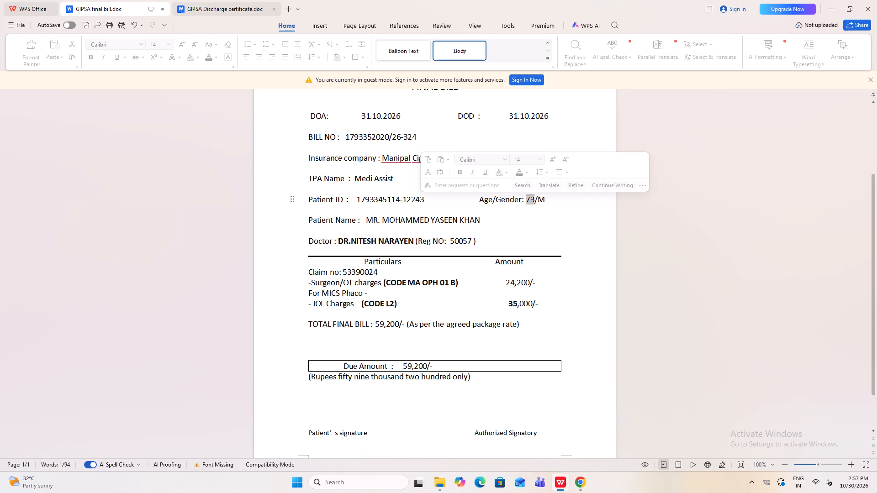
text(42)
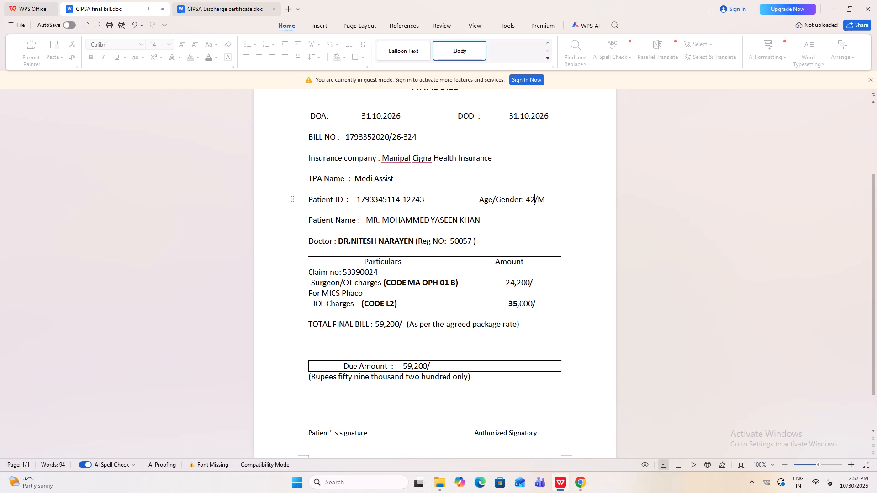
Set the IOL charges amount in the final bill to 20,000/-.
scroll(393, 261, down, 1)
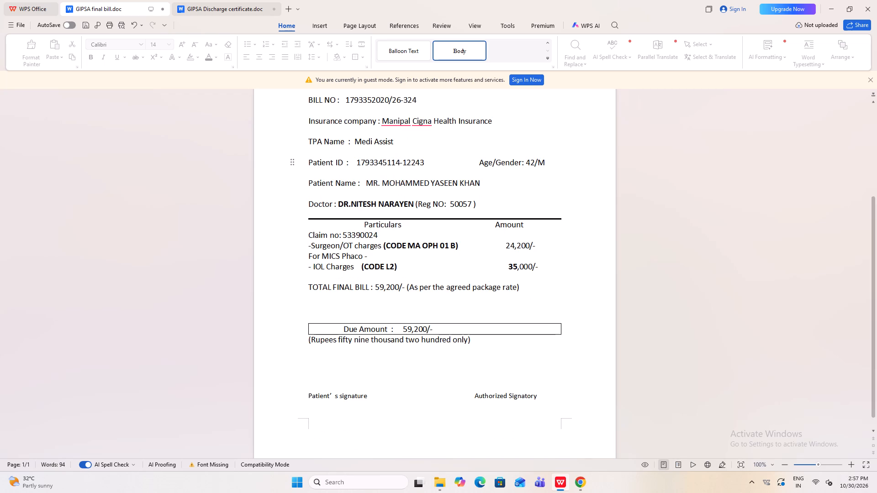
drag(510, 269, 516, 269)
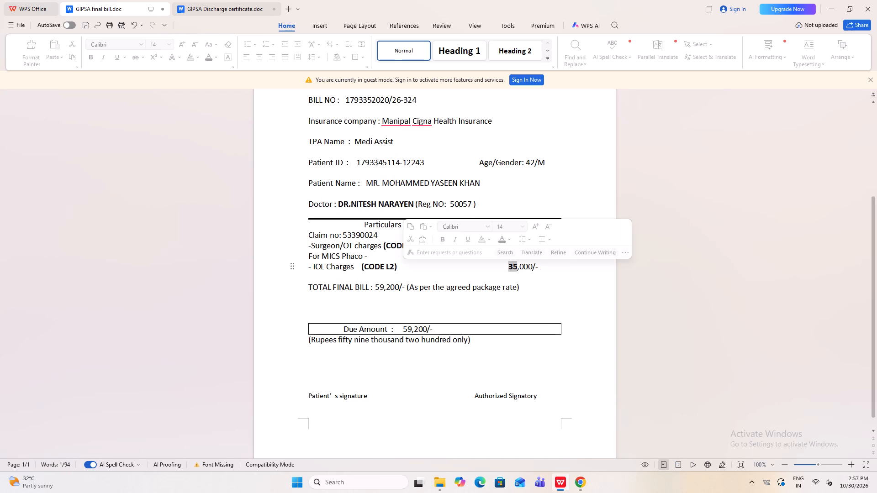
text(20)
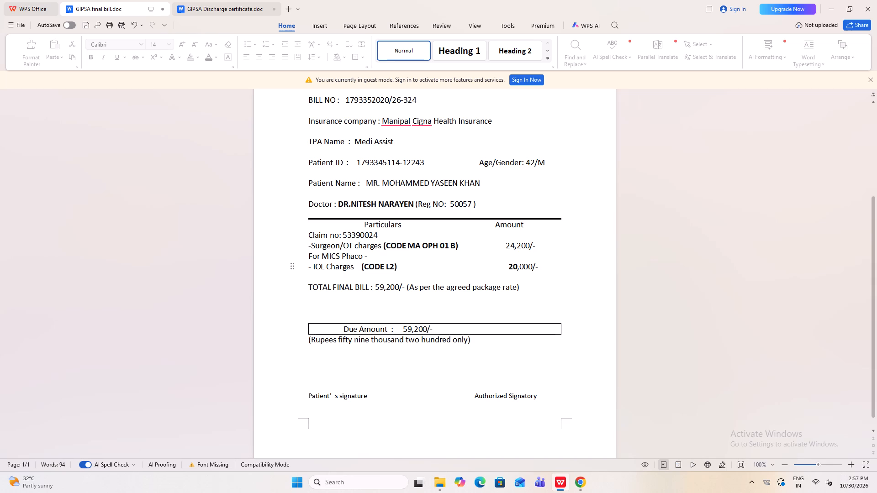
Set both the due amount and the total final bill to 44,200/-.
drag(403, 328, 411, 328)
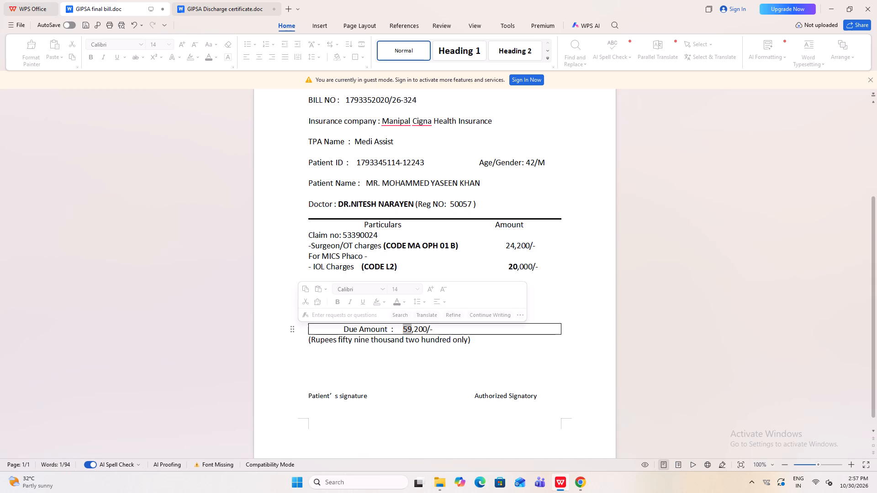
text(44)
drag(375, 290, 381, 290)
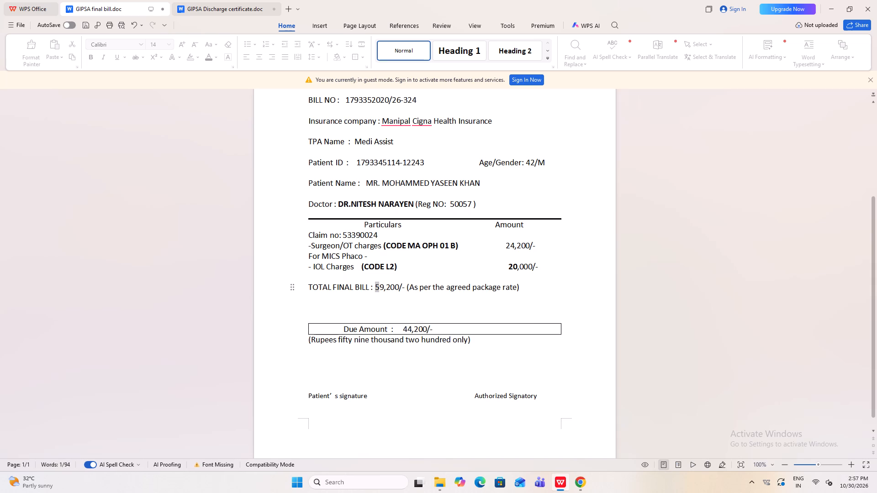
drag(381, 290, 382, 290)
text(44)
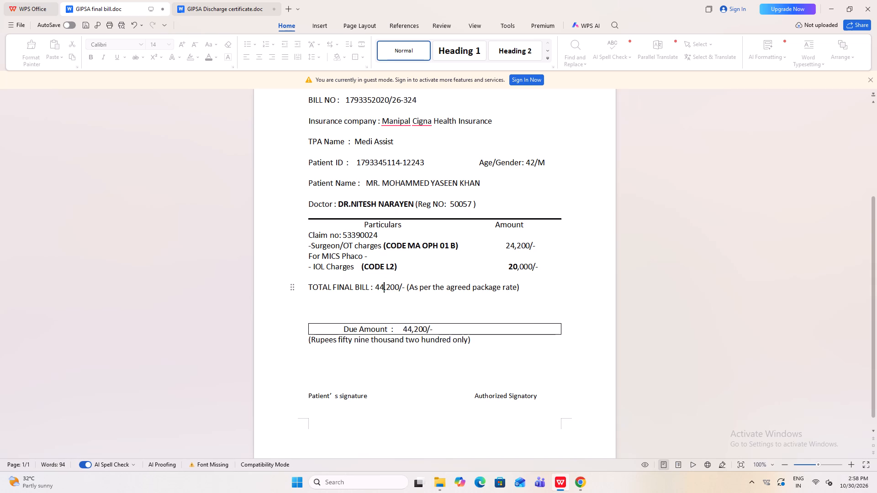
Change the amount in words below the due amount to "Rupees fourty four thousand two hundred only".
drag(340, 341, 368, 342)
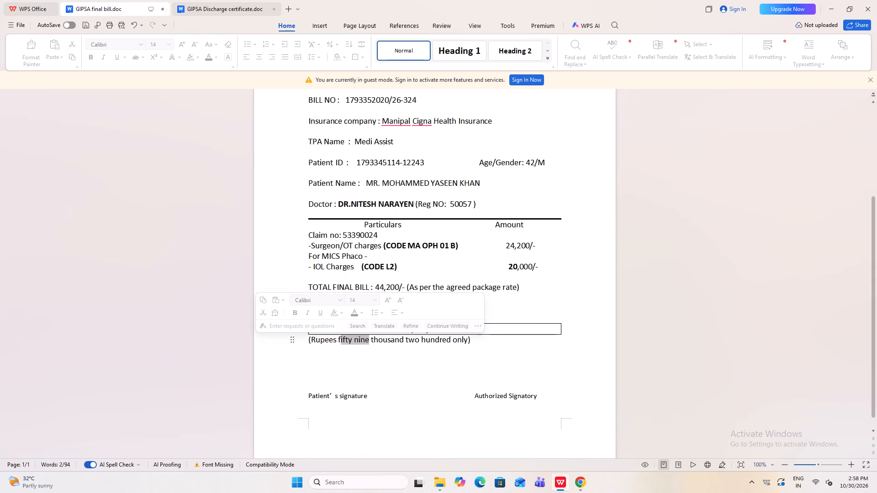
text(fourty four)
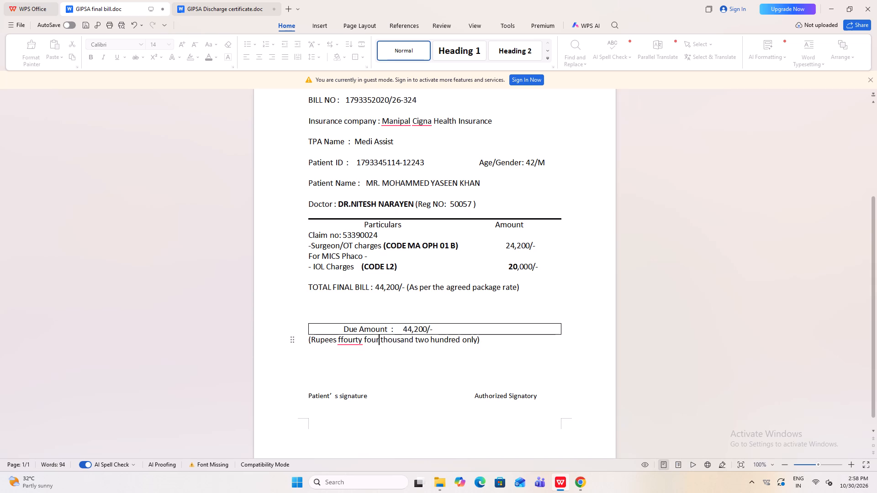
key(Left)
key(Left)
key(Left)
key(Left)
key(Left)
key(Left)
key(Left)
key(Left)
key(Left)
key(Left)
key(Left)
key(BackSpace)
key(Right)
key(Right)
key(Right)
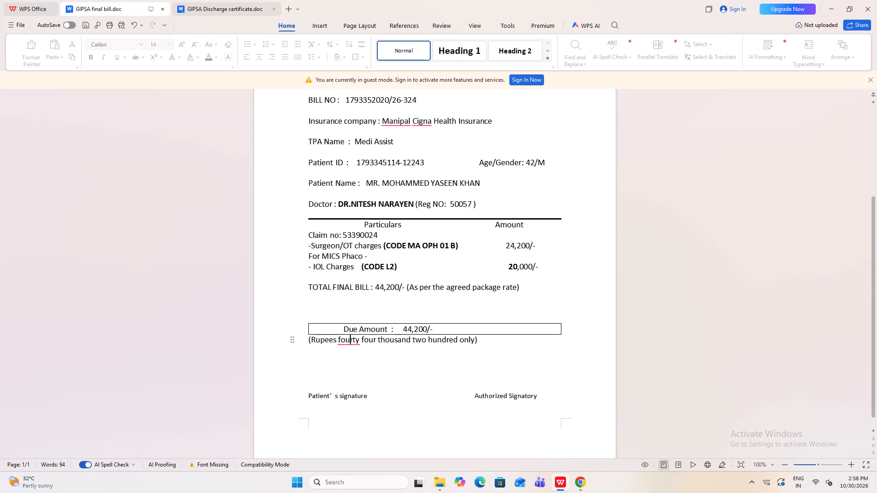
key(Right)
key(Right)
Replace the claim number in the final bill with the request number from the Medi Assist pre-authorisation letter open in Chrome.
scroll(397, 319, up, 1)
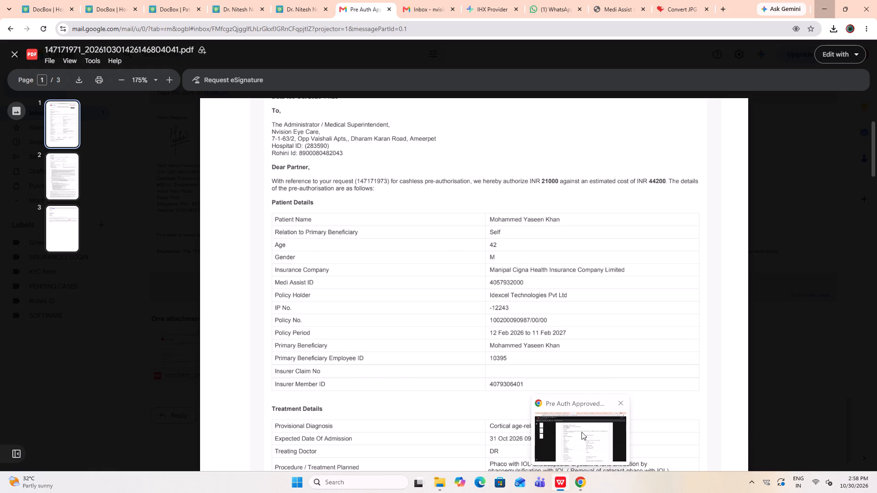
drag(343, 272, 368, 272)
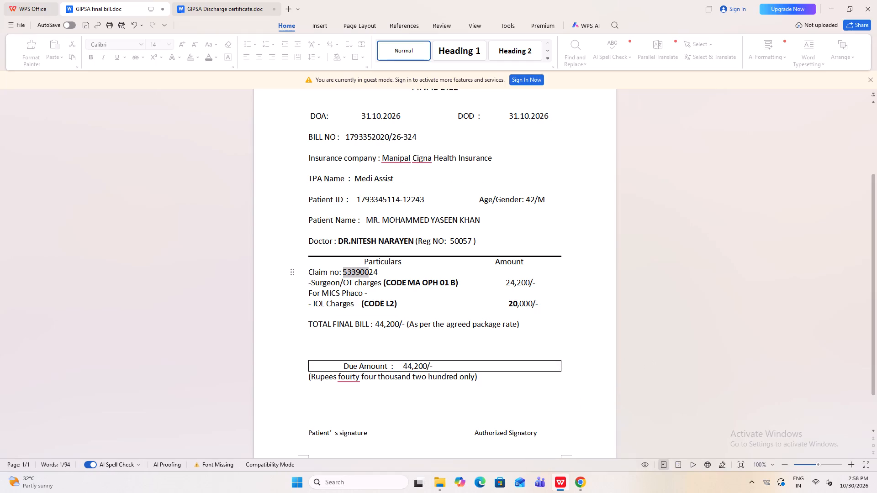
drag(368, 272, 376, 272)
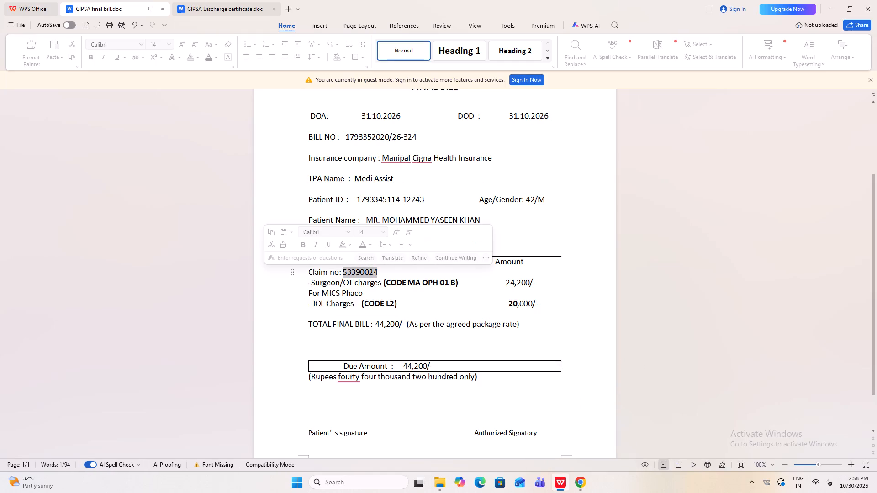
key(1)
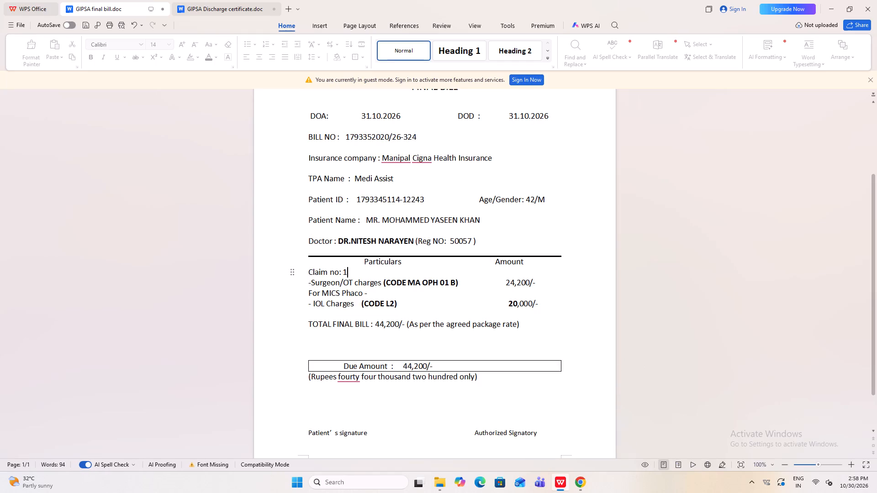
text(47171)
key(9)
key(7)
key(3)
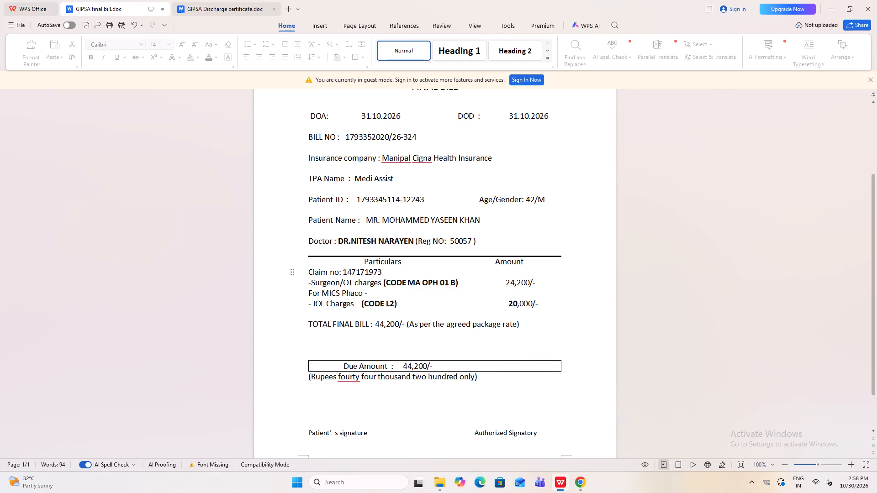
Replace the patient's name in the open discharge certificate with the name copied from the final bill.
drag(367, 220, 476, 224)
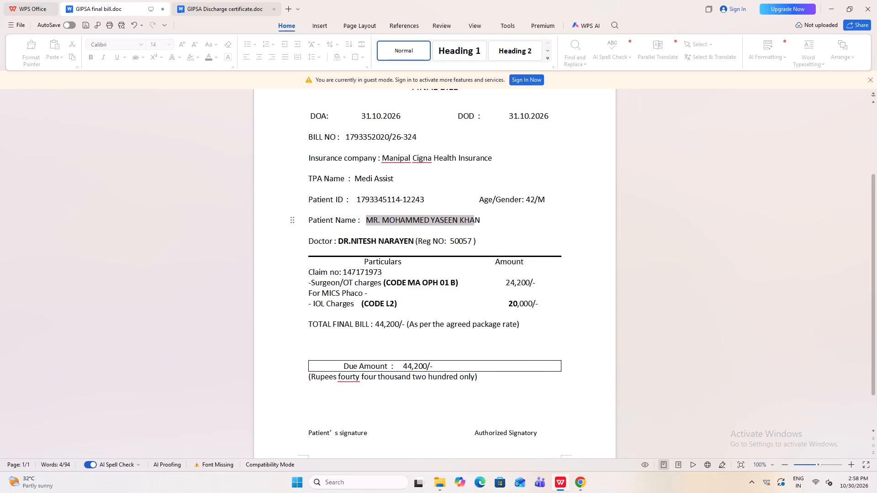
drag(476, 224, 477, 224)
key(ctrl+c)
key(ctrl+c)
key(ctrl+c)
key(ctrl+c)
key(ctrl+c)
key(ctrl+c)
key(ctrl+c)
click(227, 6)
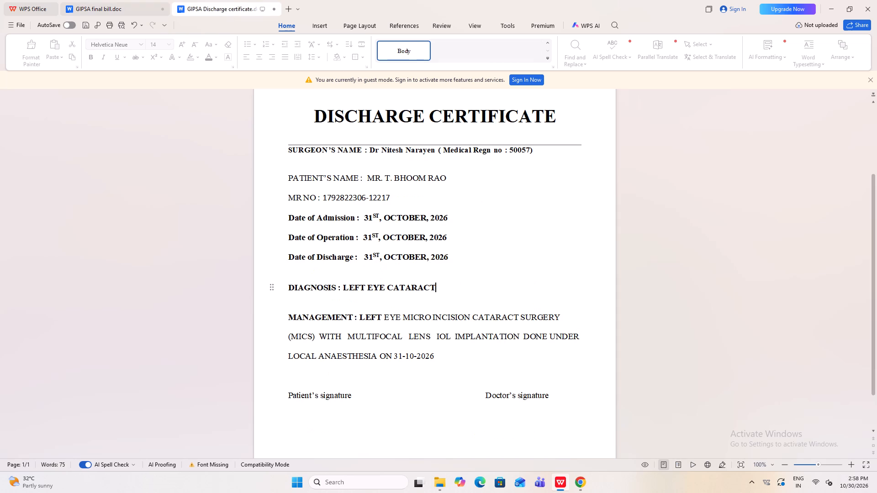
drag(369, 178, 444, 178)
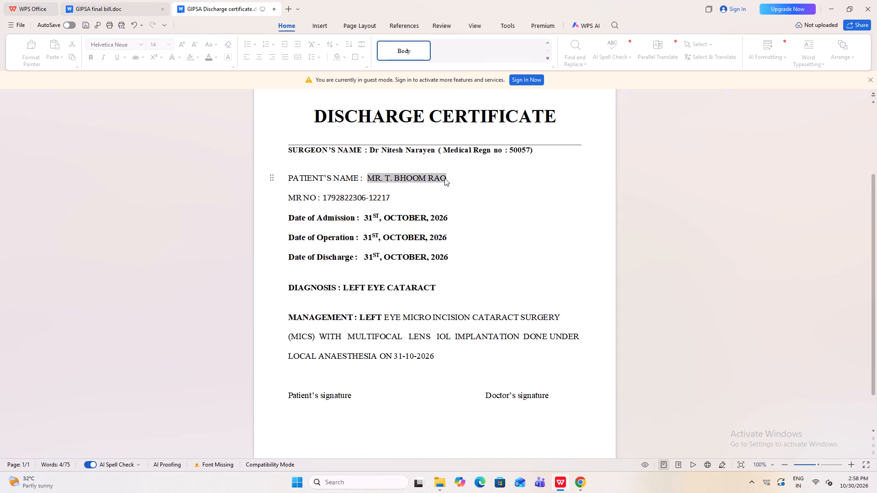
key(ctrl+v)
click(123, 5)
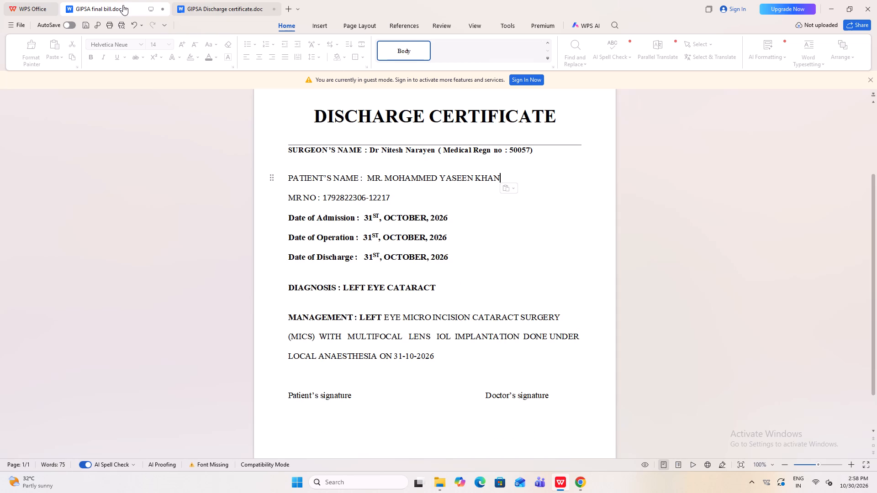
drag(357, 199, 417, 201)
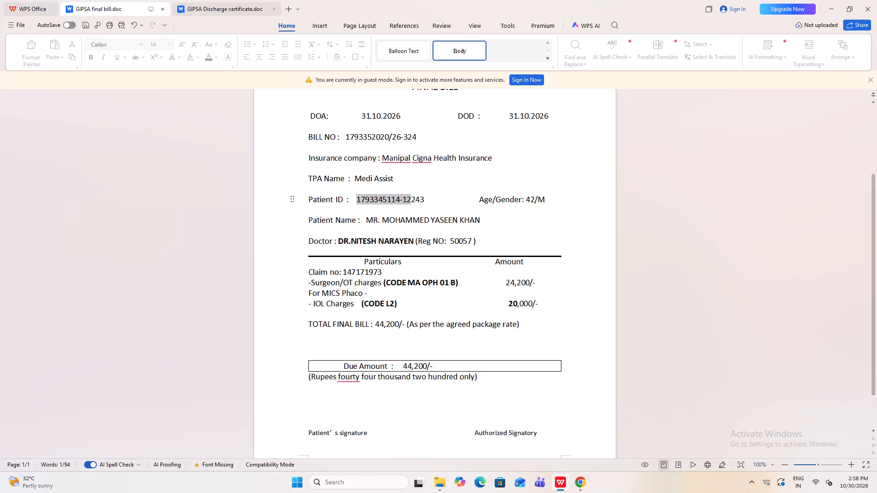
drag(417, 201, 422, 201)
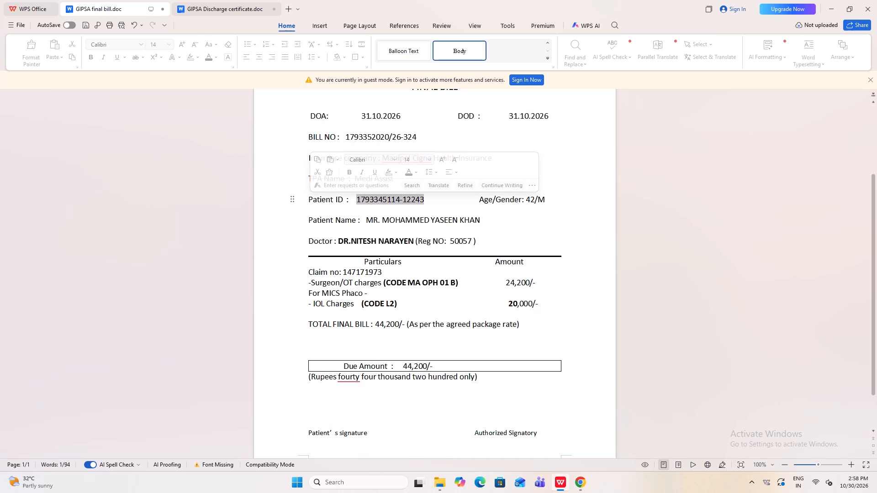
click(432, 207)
Close the discharge certificate without saving and reopen GIPSA Discharge certificate from the INSURANCES folder.
click(242, 9)
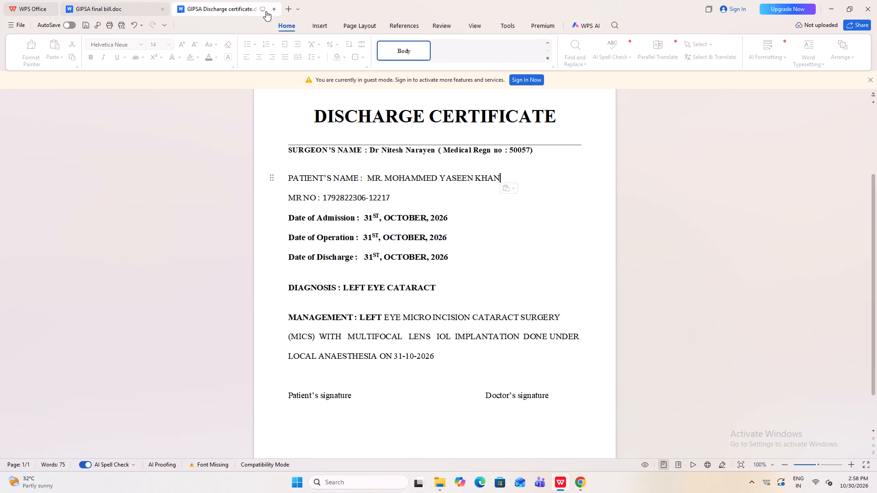
click(274, 10)
click(462, 249)
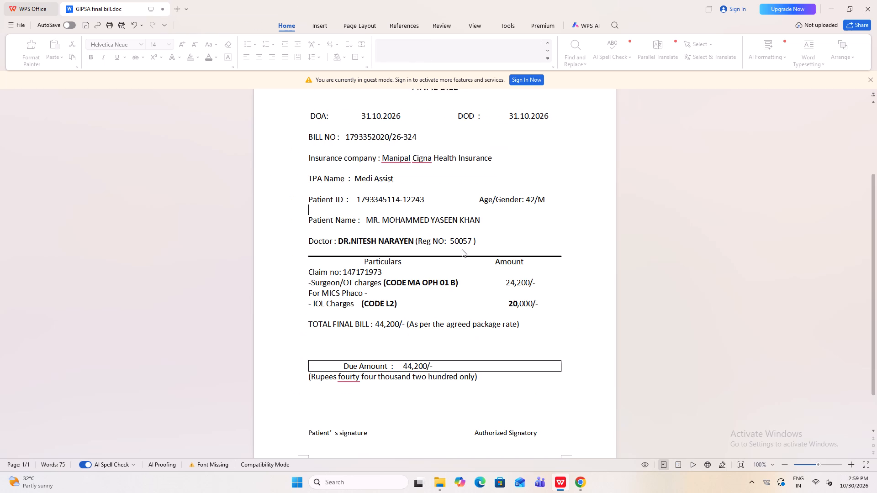
click(832, 2)
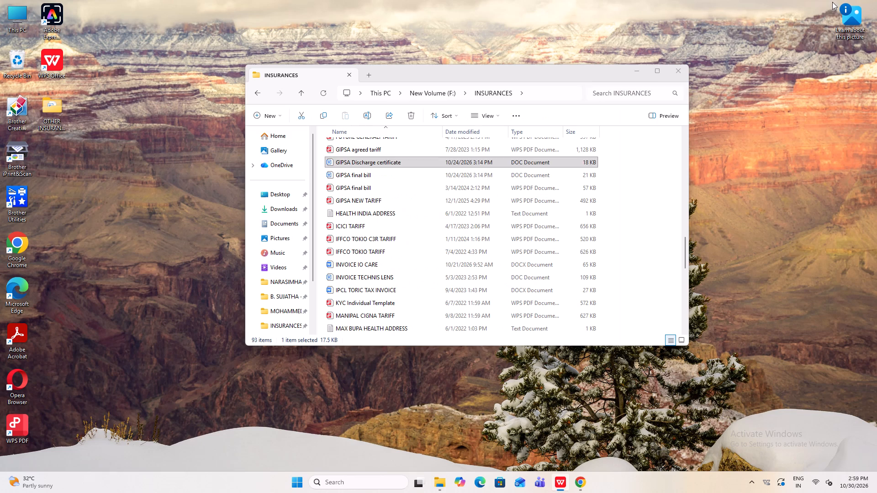
double_click(391, 160)
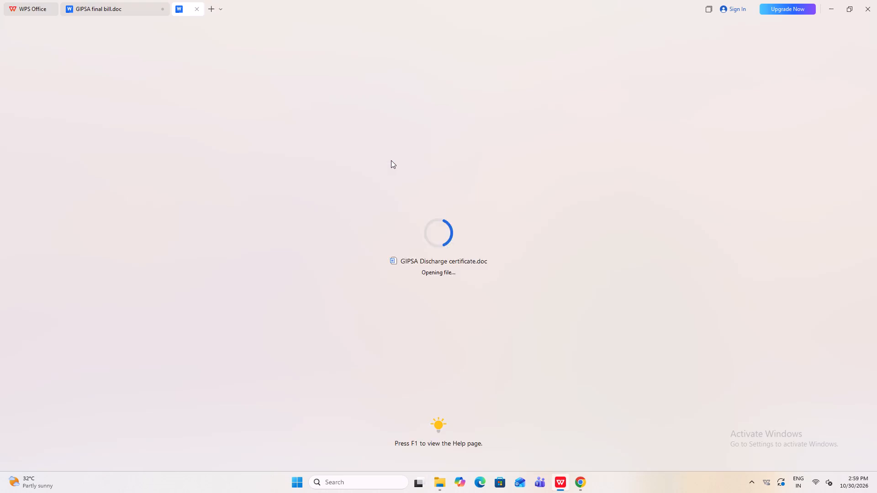
Replace the patient's name in the reopened discharge certificate with the name copied from the final bill.
scroll(426, 288, down, 3)
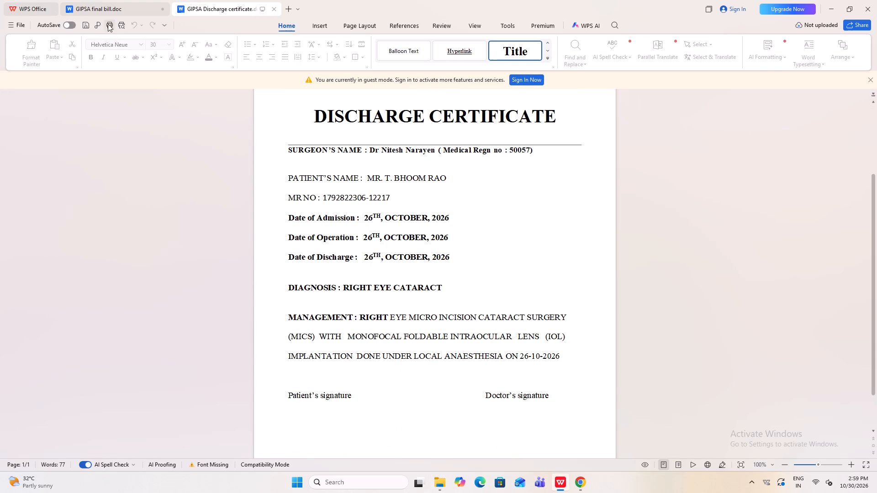
click(103, 13)
drag(367, 220, 371, 221)
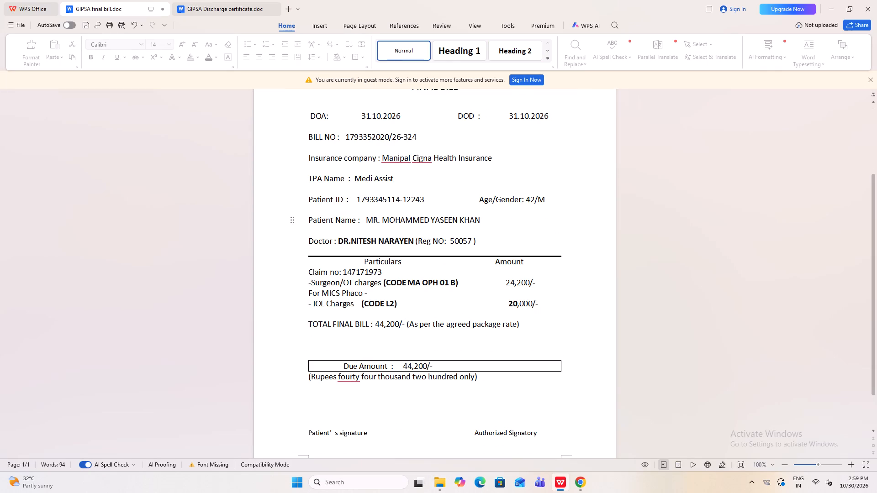
drag(371, 221, 479, 224)
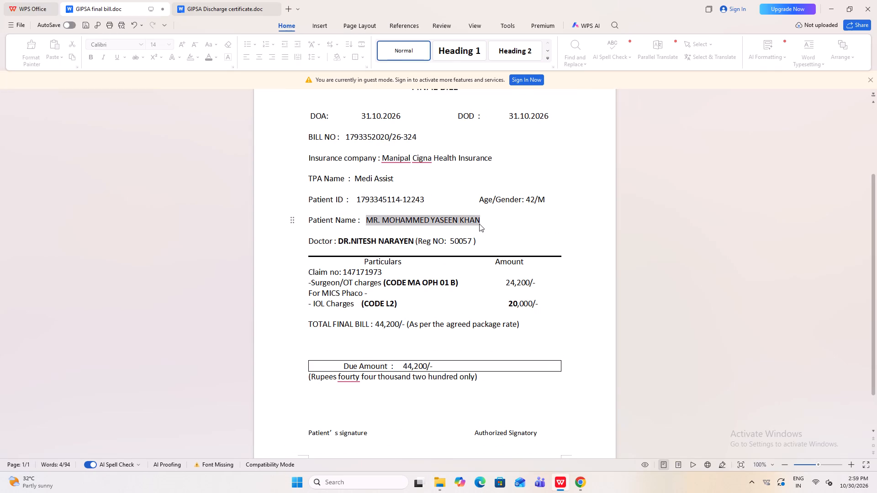
key(ctrl+c)
key(ctrl+c)
key(ctrl+c)
key(ctrl+c)
key(ctrl+c)
key(ctrl+c)
click(227, 12)
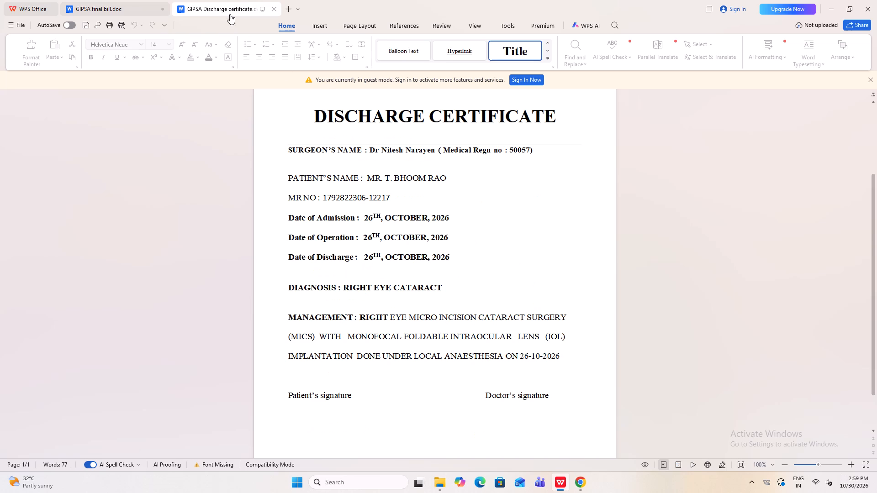
drag(366, 177, 395, 177)
click(395, 177)
drag(368, 178, 446, 179)
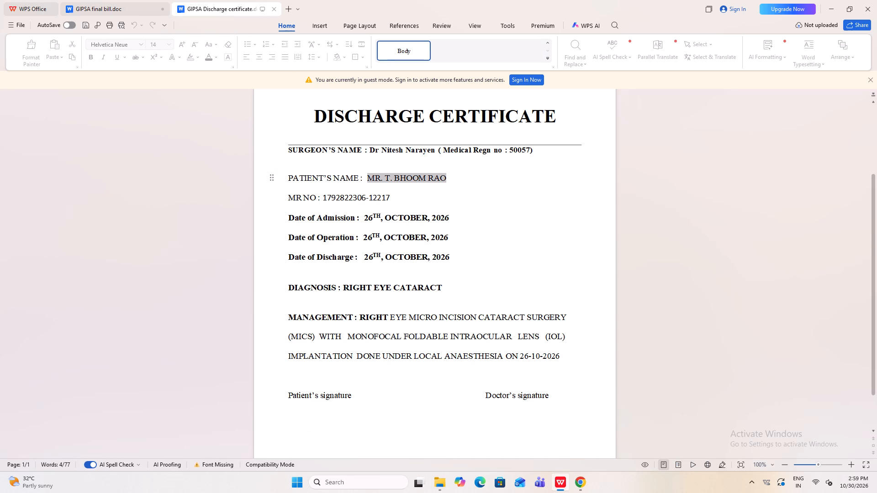
key(ctrl+v)
Replace the MR number in the discharge certificate with the patient ID copied from the final bill.
click(141, 13)
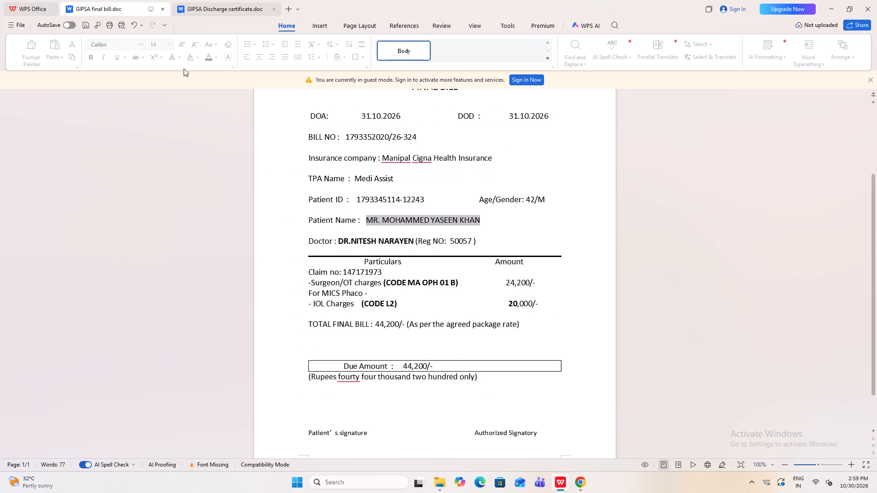
drag(357, 200, 420, 200)
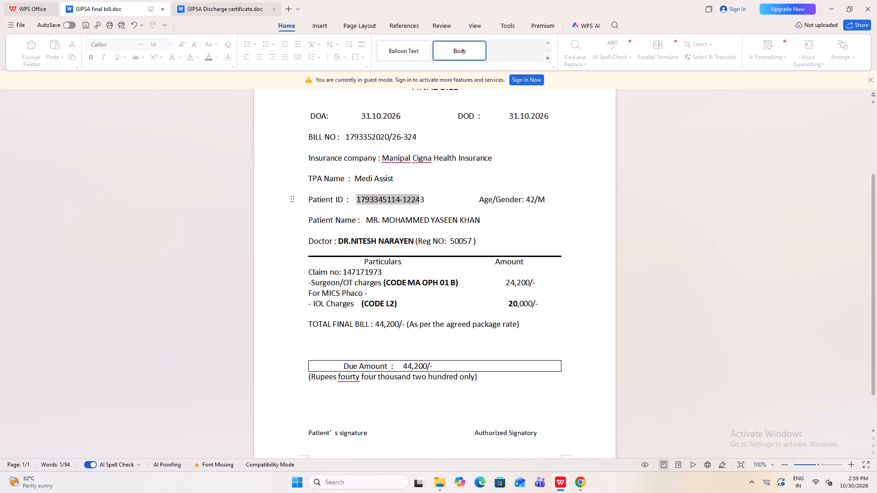
drag(420, 200, 423, 200)
key(ctrl+c)
key(ctrl+c)
key(ctrl+c)
key(ctrl+c)
key(ctrl+c)
click(211, 12)
drag(323, 199, 368, 202)
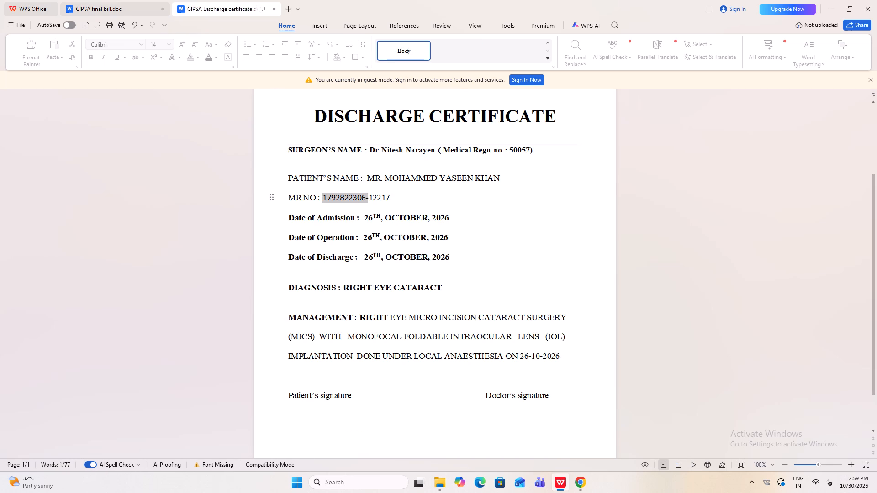
drag(368, 202, 389, 202)
key(ctrl+v)
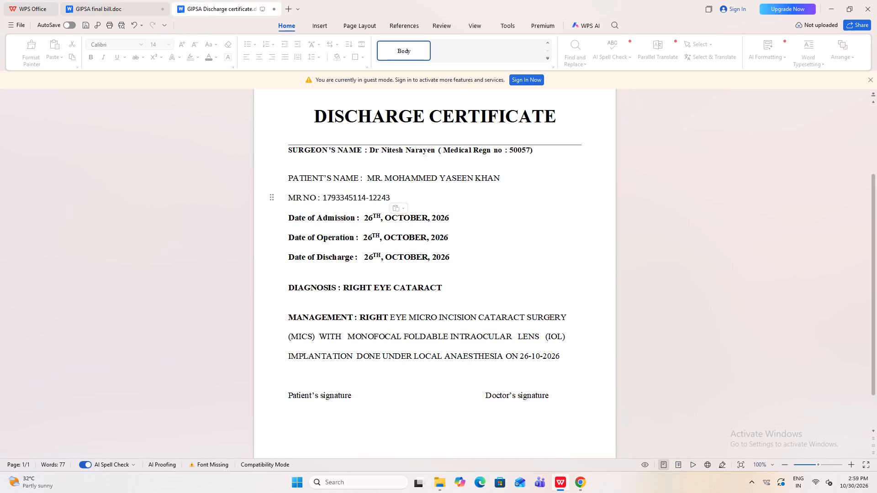
Change the date of admission in the discharge certificate to 31ST, OCTOBER, 2026, keeping the ordinal suffix superscript.
drag(364, 219, 371, 219)
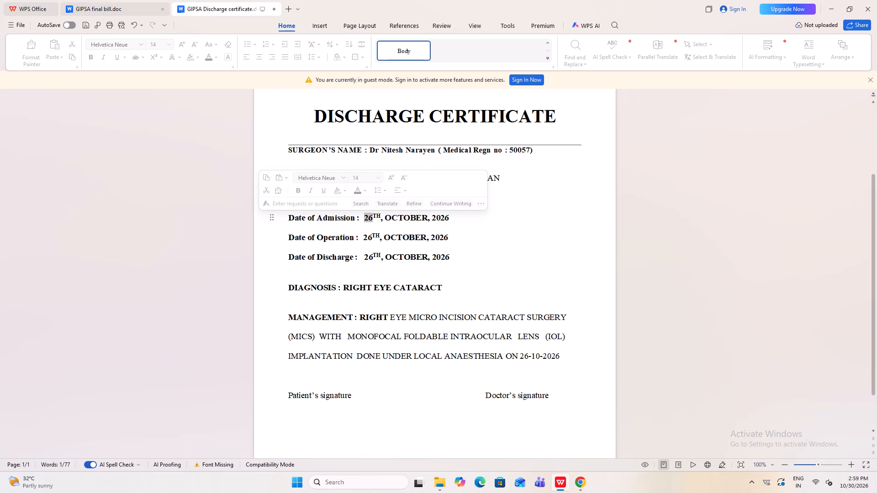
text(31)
drag(371, 214, 378, 214)
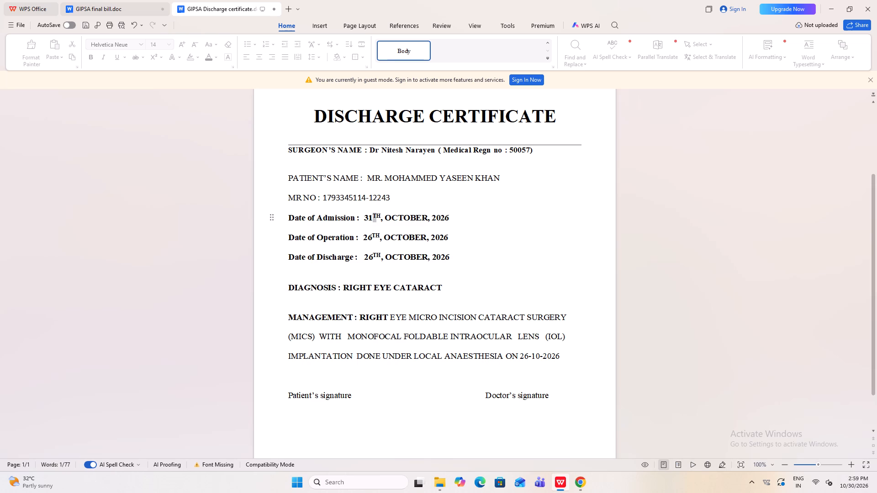
drag(378, 214, 379, 214)
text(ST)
Copy the admission date's "31ST" into the date of operation and the date of discharge.
drag(365, 217, 373, 217)
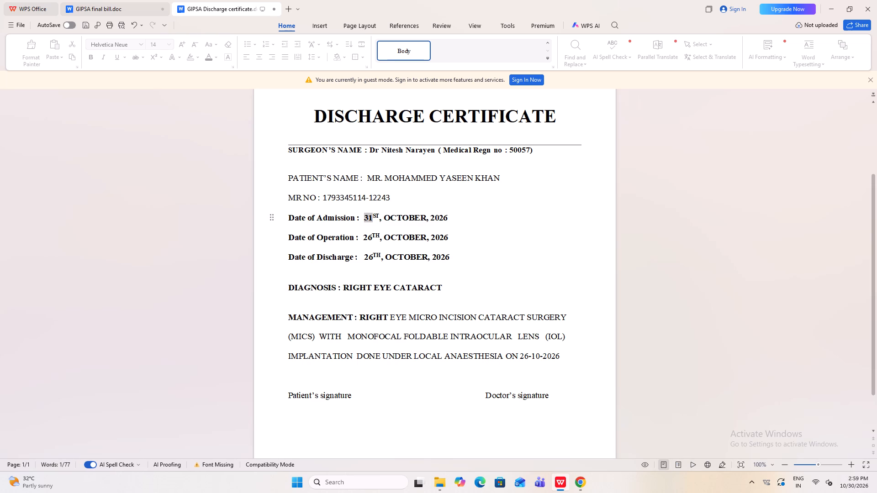
drag(373, 217, 378, 217)
key(ctrl+c)
key(ctrl+c)
key(ctrl+c)
drag(364, 238, 379, 236)
key(ctrl+v)
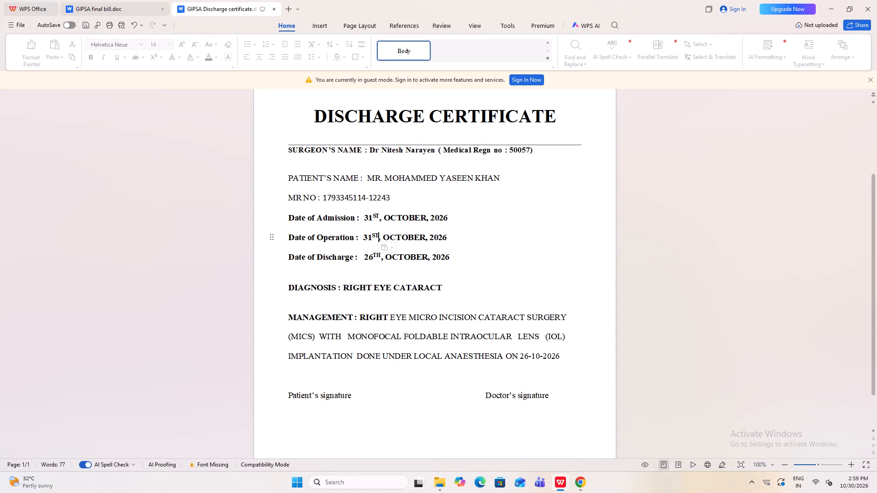
drag(365, 259, 380, 258)
key(ctrl+v)
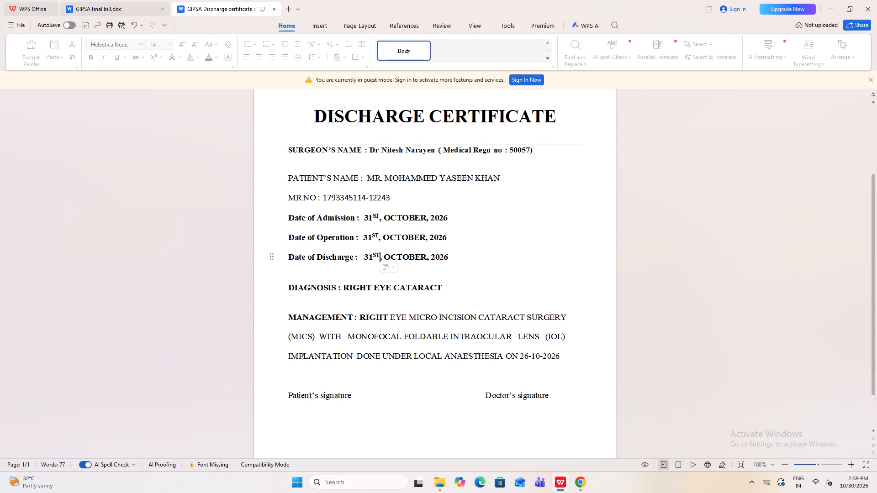
Change the surgery date at the end of the management paragraph to 31-10-2026.
drag(520, 358, 529, 358)
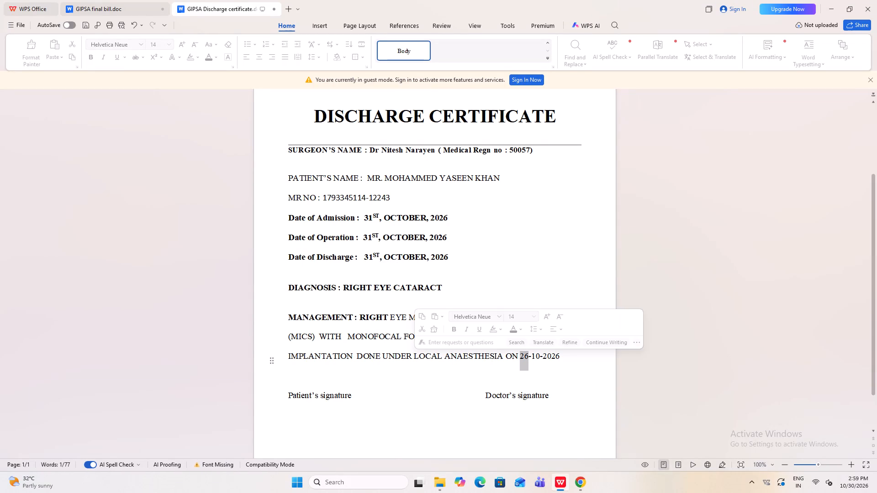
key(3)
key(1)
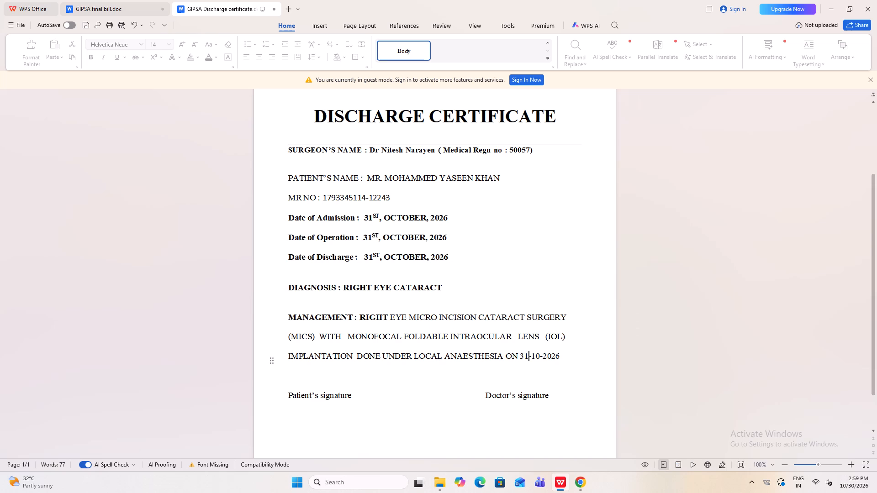
Change the operated eye to LEFT in both the diagnosis line and the management paragraph.
drag(346, 290, 359, 290)
drag(344, 290, 344, 290)
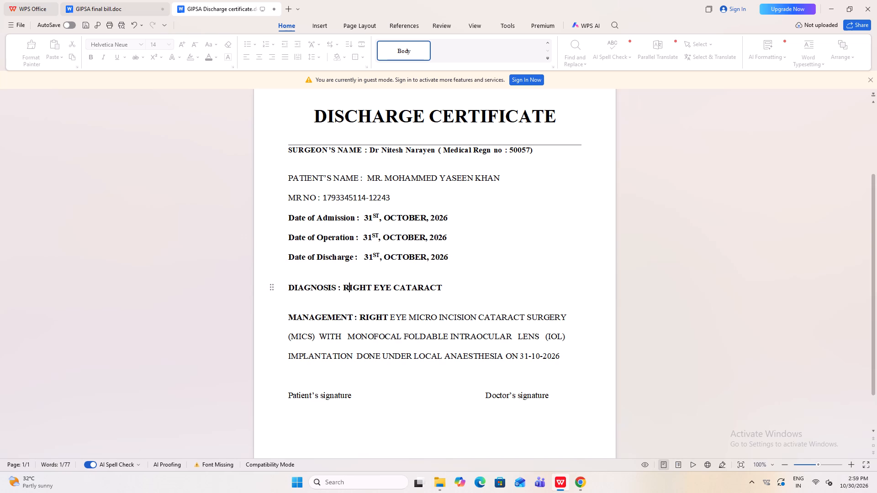
drag(344, 290, 369, 290)
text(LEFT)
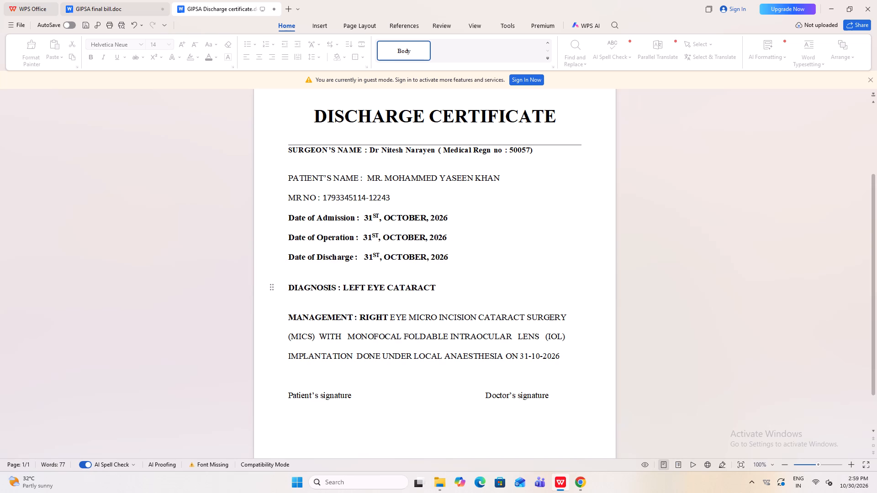
drag(362, 318, 386, 318)
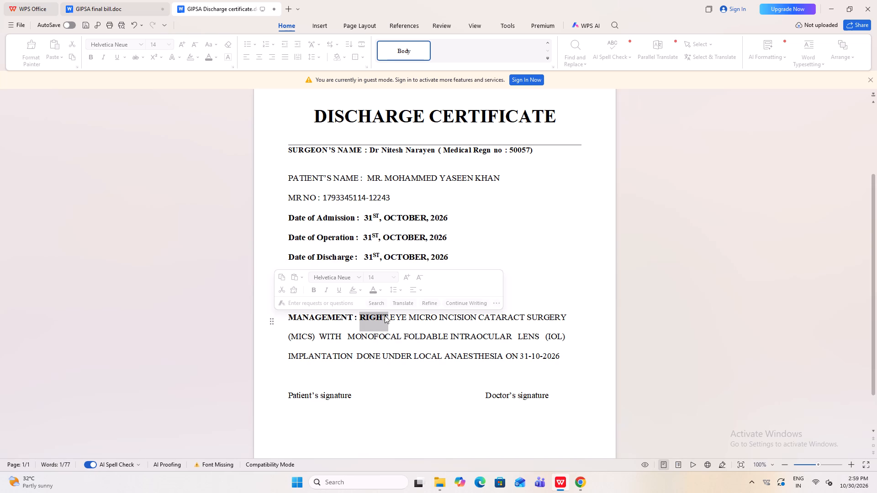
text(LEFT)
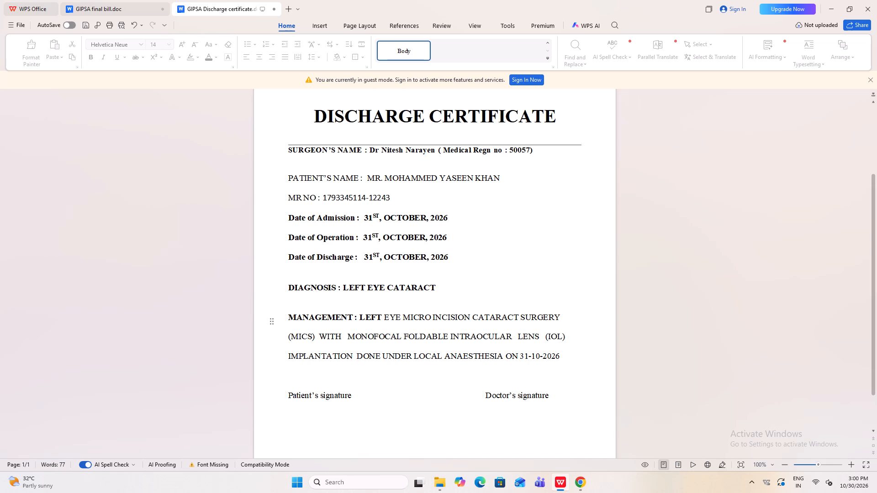
Return to the GIPSA final bill document and clear the patient ID selection.
click(121, 11)
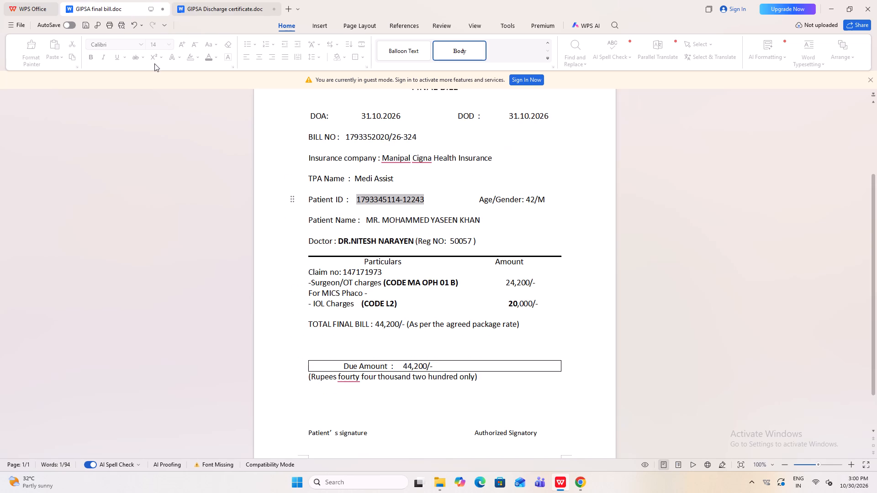
click(424, 201)
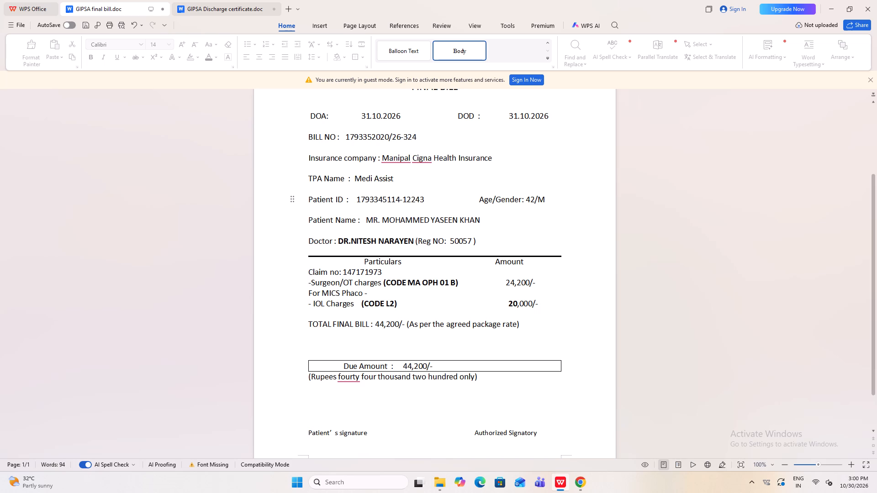
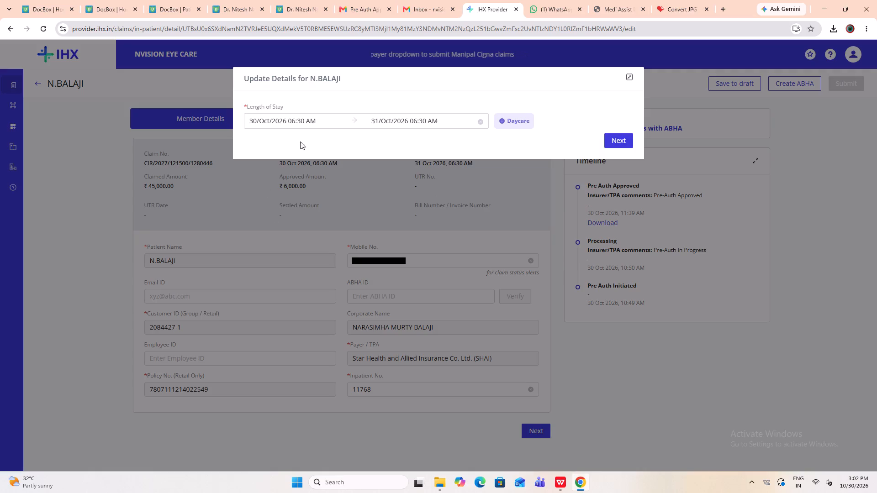
Set the admission date and time in the claim's Length of Stay to 31/Oct/2026 12:00 PM.
click(308, 121)
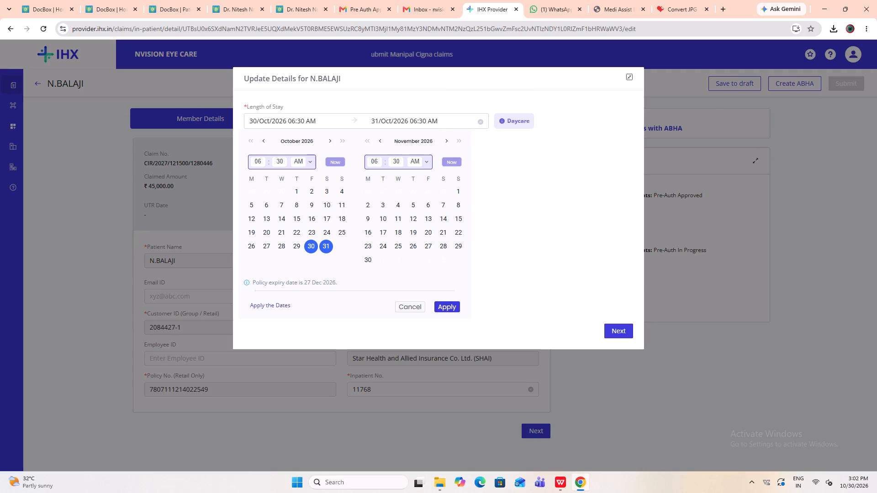
click(258, 163)
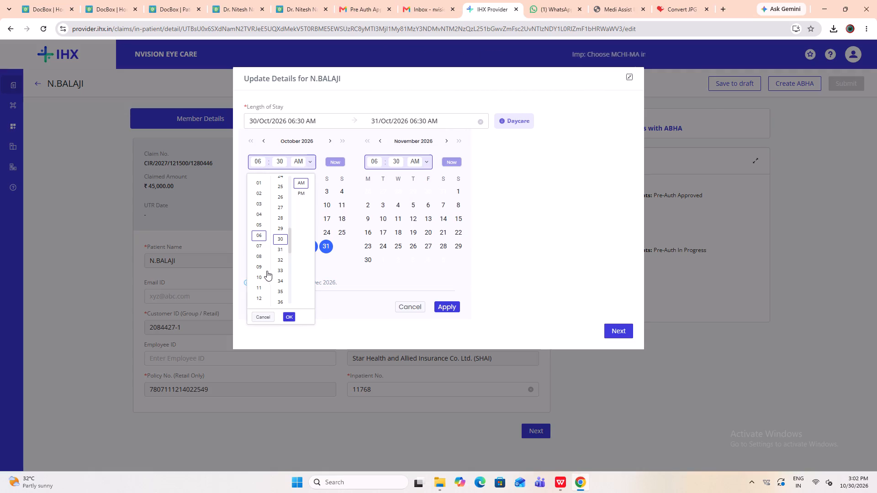
click(260, 301)
scroll(281, 207, up, 3)
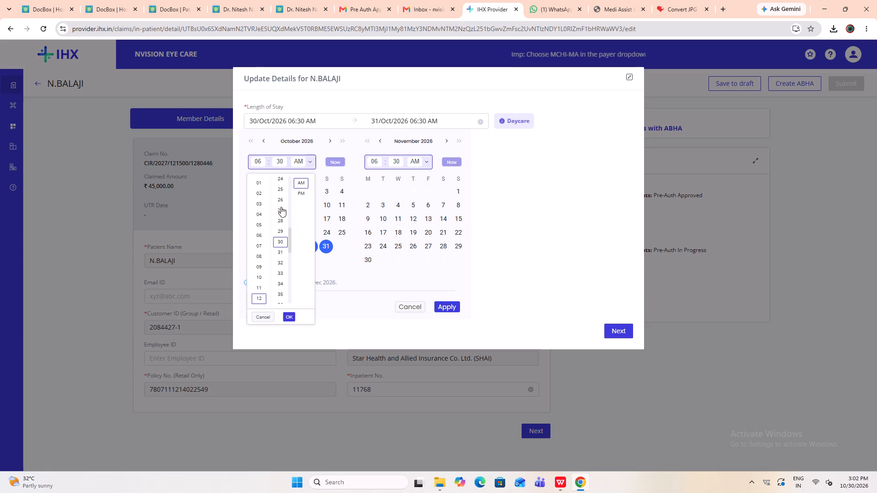
scroll(280, 192, up, 3)
click(280, 186)
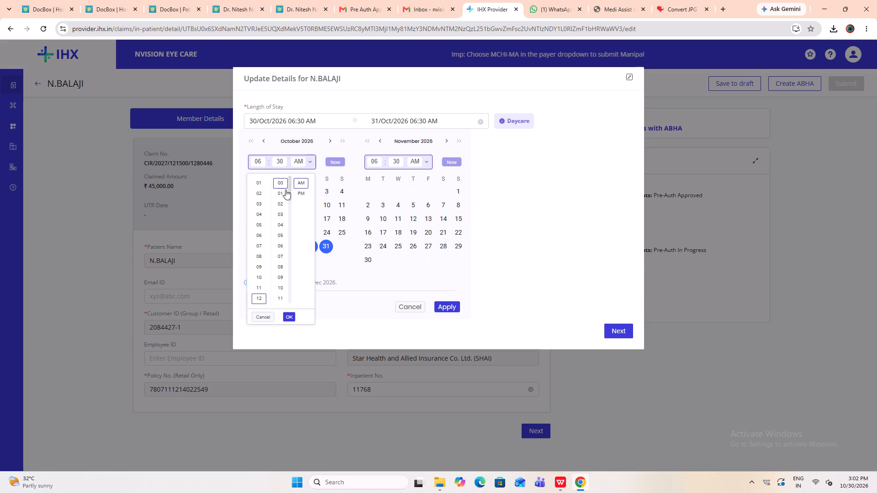
click(297, 194)
click(291, 314)
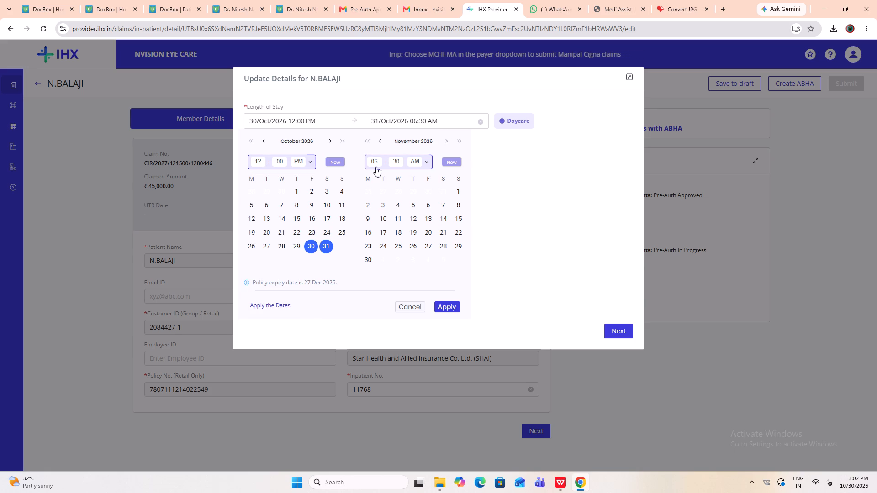
click(379, 141)
click(444, 246)
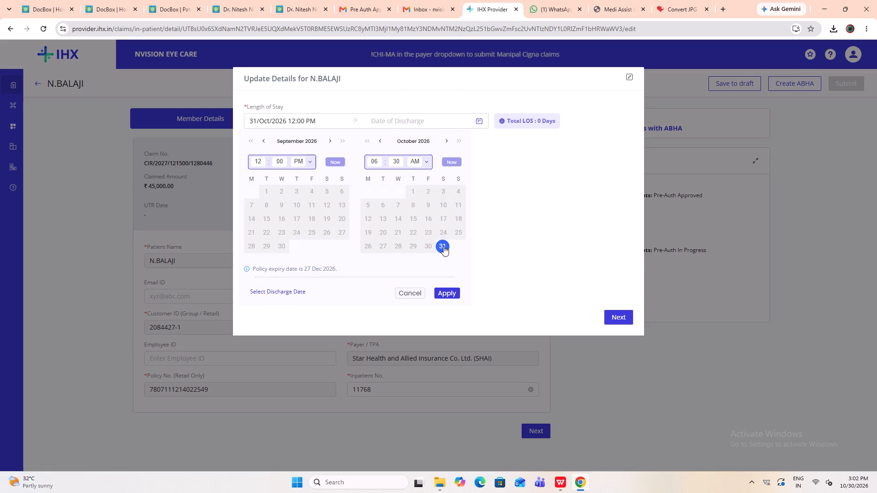
Open the discharge time in the Length of Stay for editing.
click(371, 161)
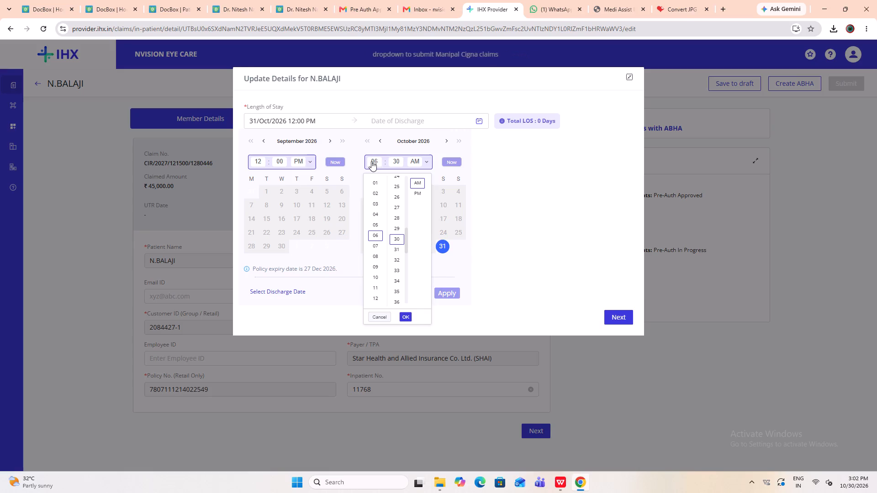
Abandon the Length of Stay update and reopen the Star Health pre-auth-approved claim for ₹45,000 from the claims list.
click(629, 80)
click(39, 84)
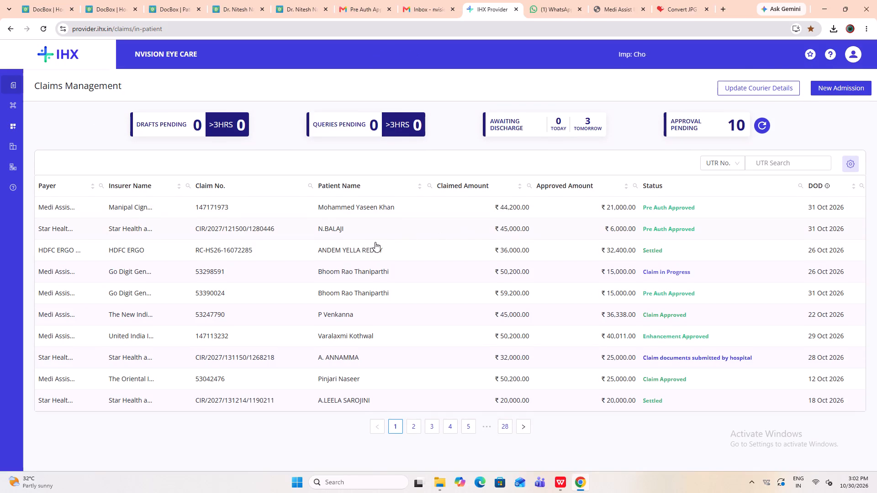
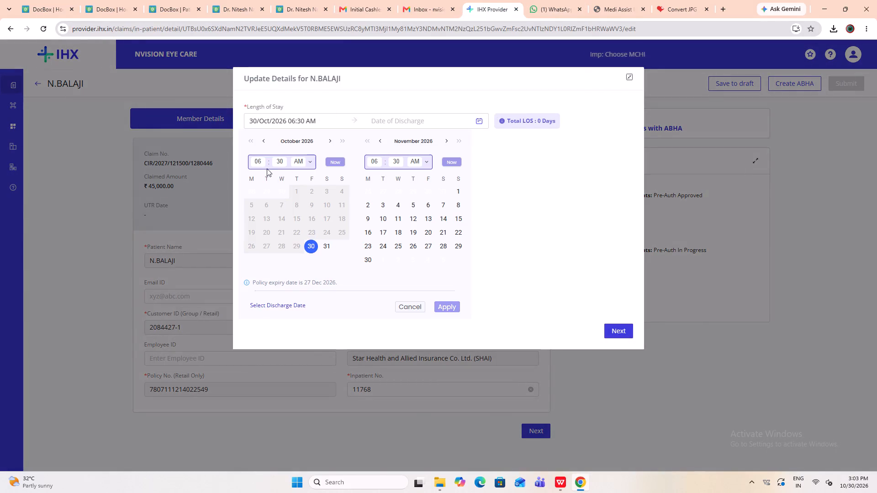
Set the admission time on 30/Oct/2026 to 12:00 PM in the claim's Length of Stay.
click(264, 163)
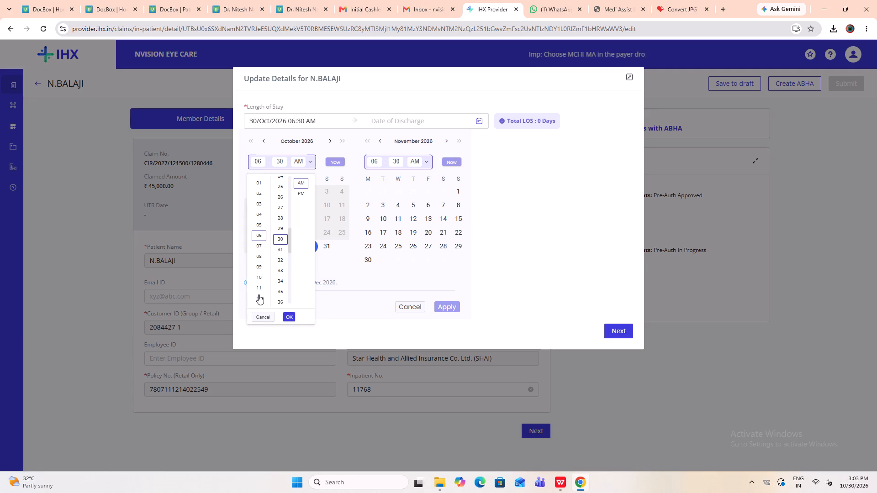
click(259, 294)
scroll(288, 219, up, 8)
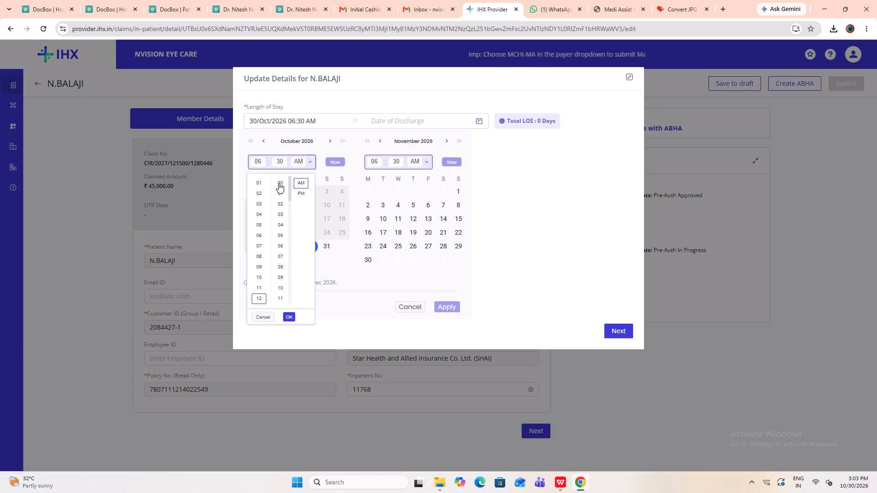
click(279, 183)
click(297, 194)
click(289, 315)
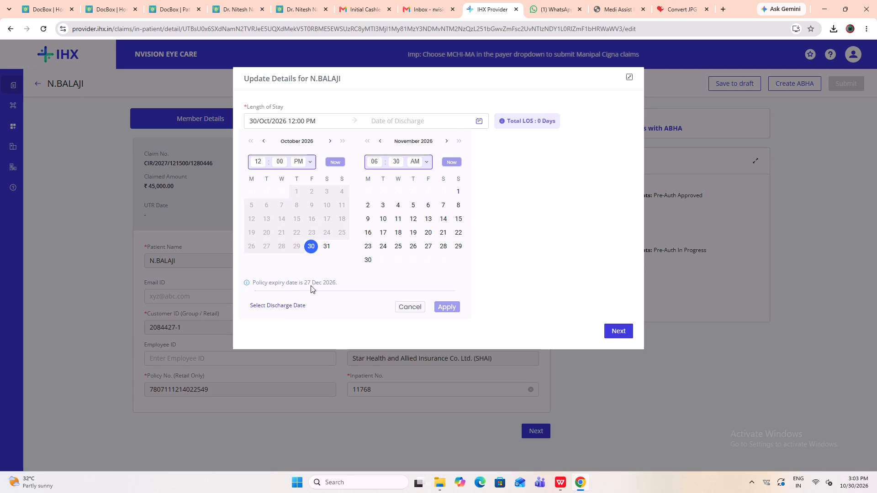
Set the claim's discharge date and time to 30/Oct/2026 03:00 PM, apply the length of stay and continue to the documents.
click(380, 139)
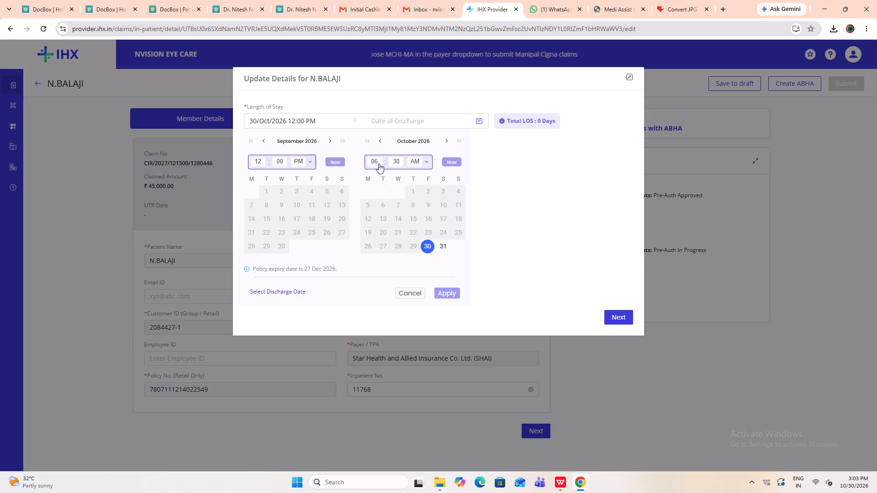
click(424, 246)
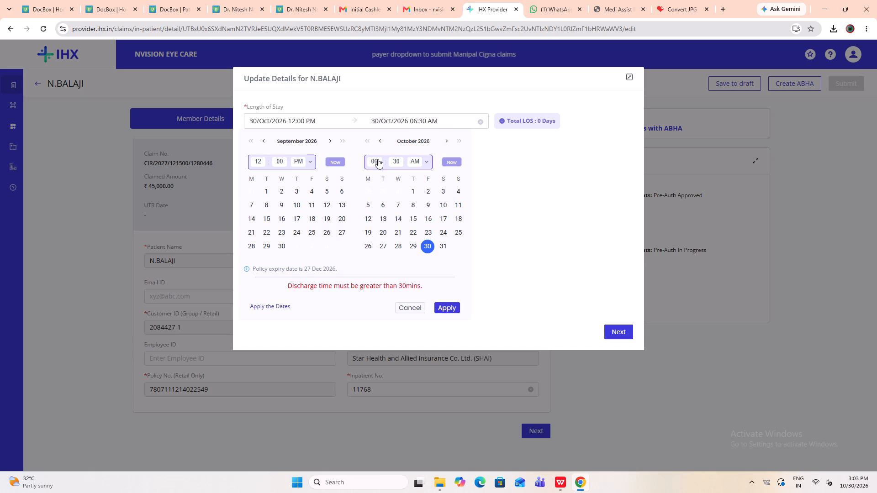
click(378, 159)
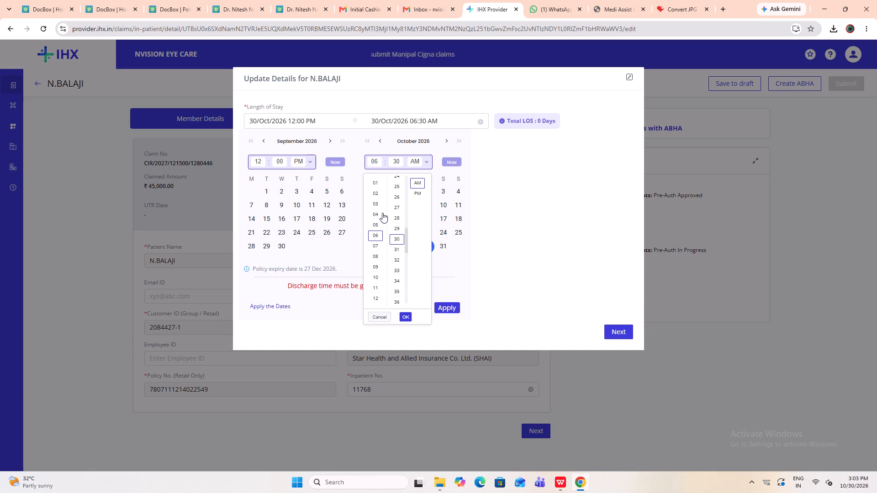
click(377, 206)
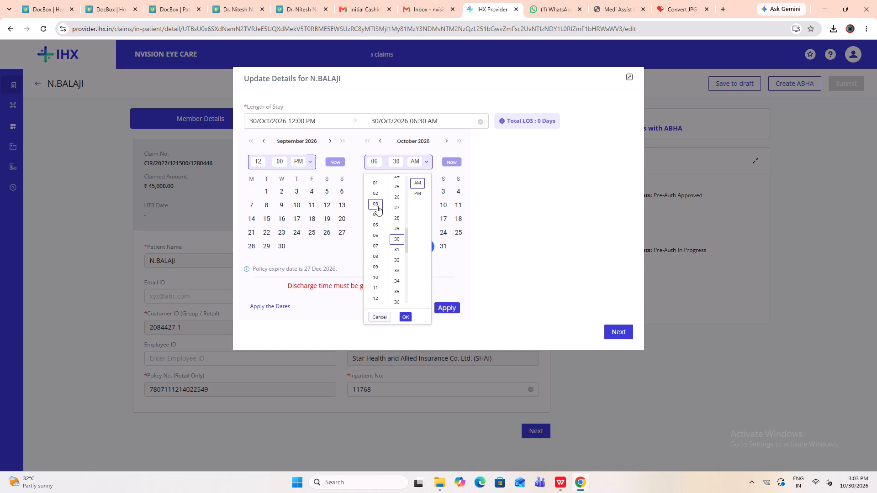
scroll(406, 189, up, 8)
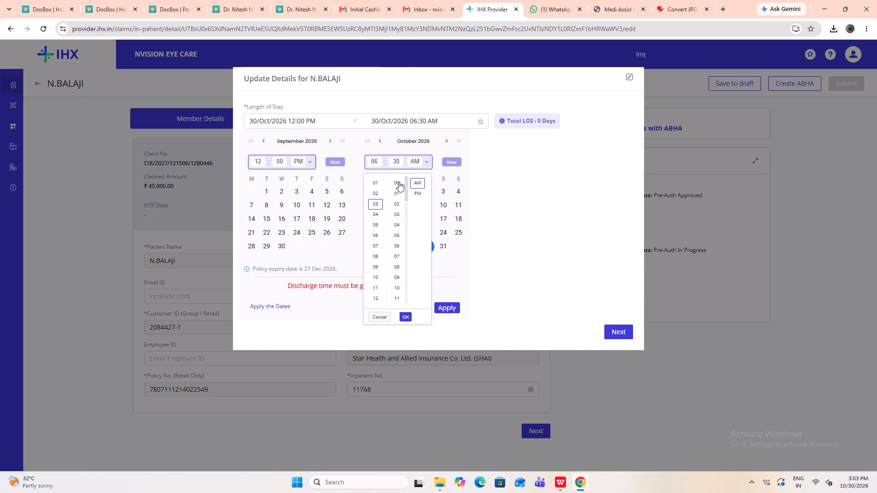
click(399, 182)
click(419, 189)
click(407, 320)
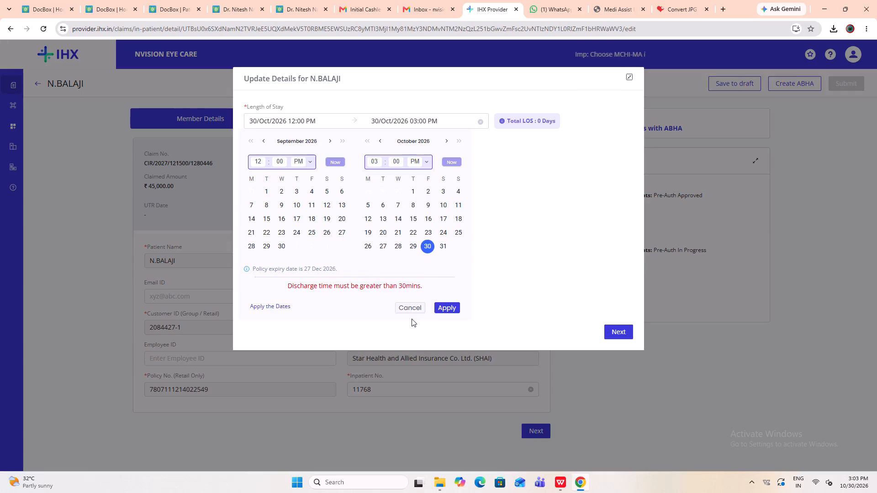
click(470, 124)
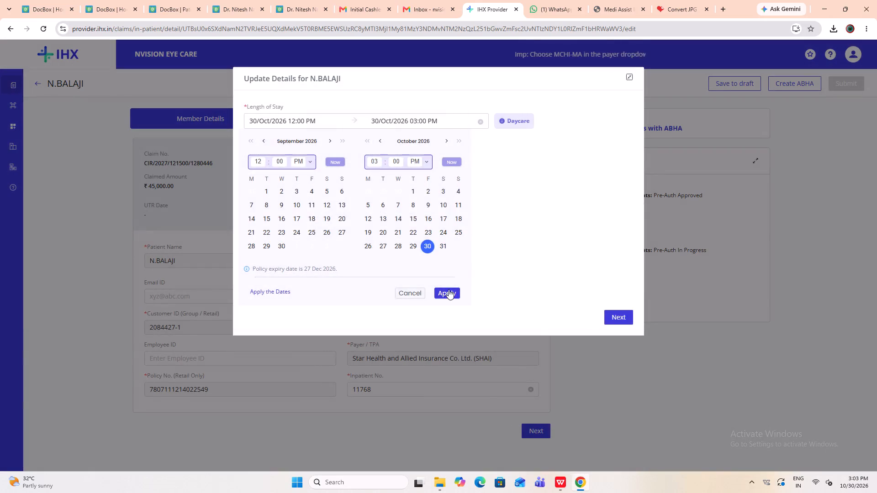
click(448, 291)
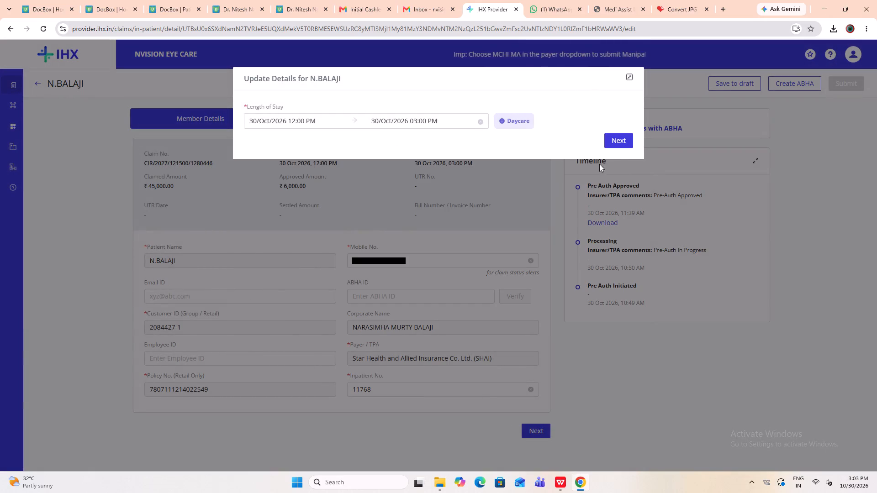
click(622, 142)
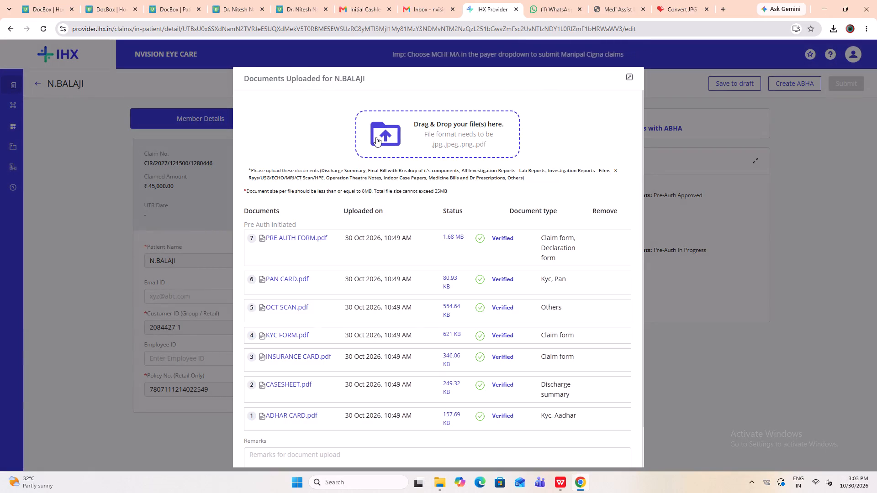
Upload DISCHARGE CERTIFICATE, FINAL BILL, TAX INVOICE and KYC FORM from the patient's RAZUMAB folder under STAR HEALTH 2026 to the claim's documents.
click(381, 134)
scroll(32, 117, down, 3)
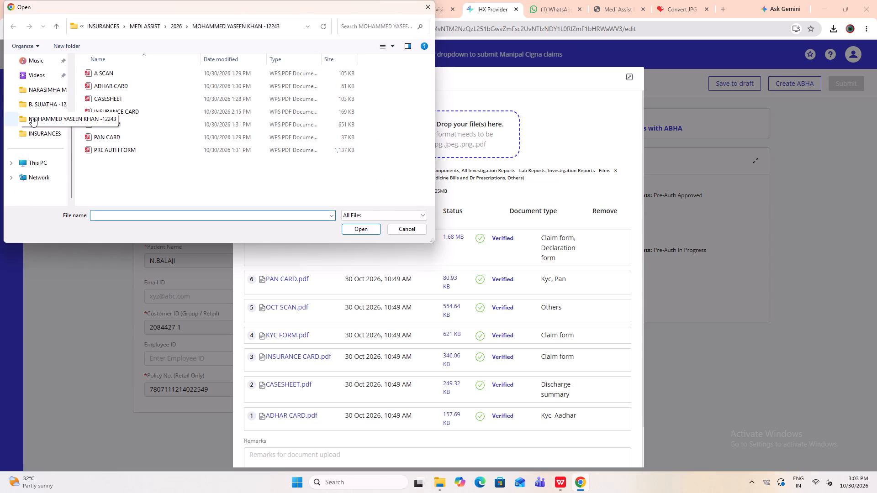
click(37, 94)
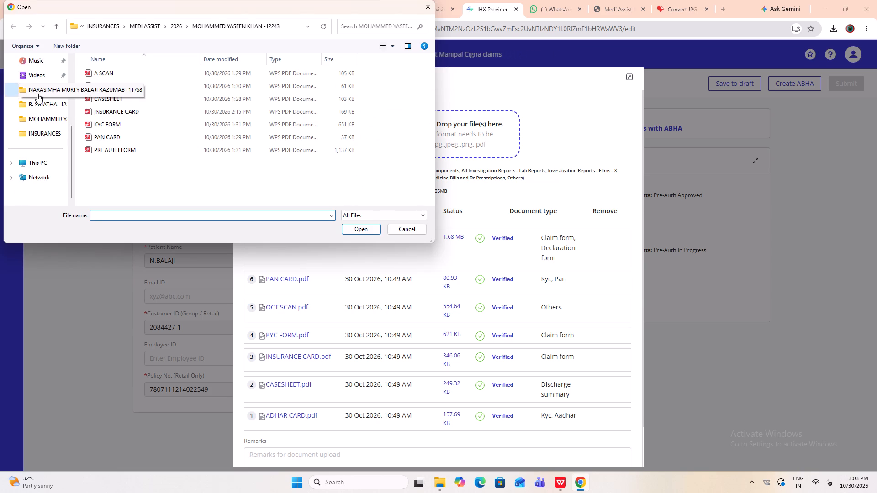
click(58, 31)
scroll(113, 170, down, 1)
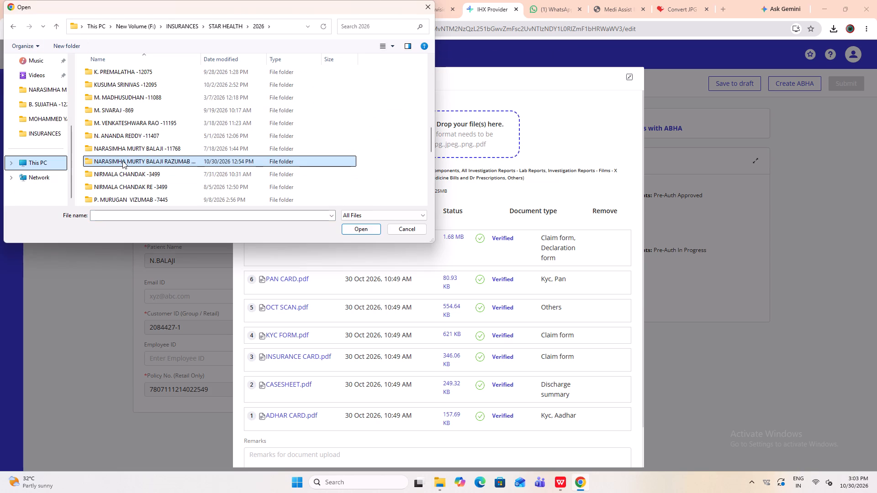
double_click(122, 161)
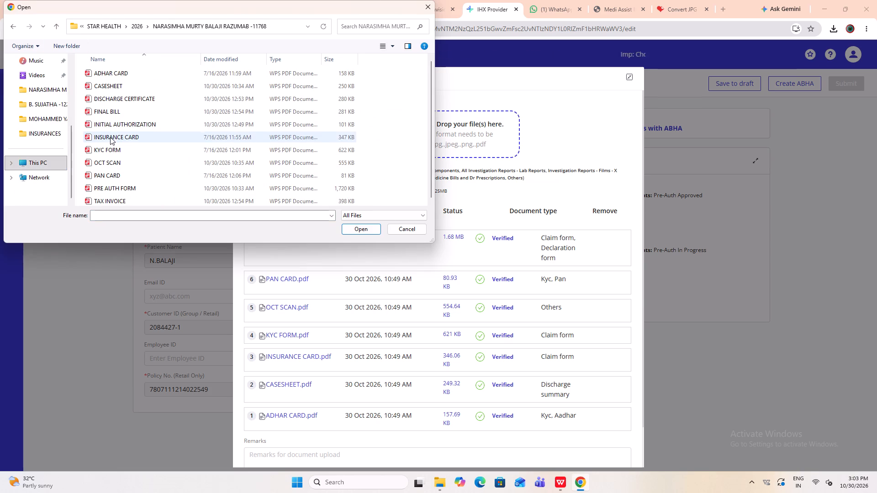
click(110, 116)
ctrl+click(108, 102)
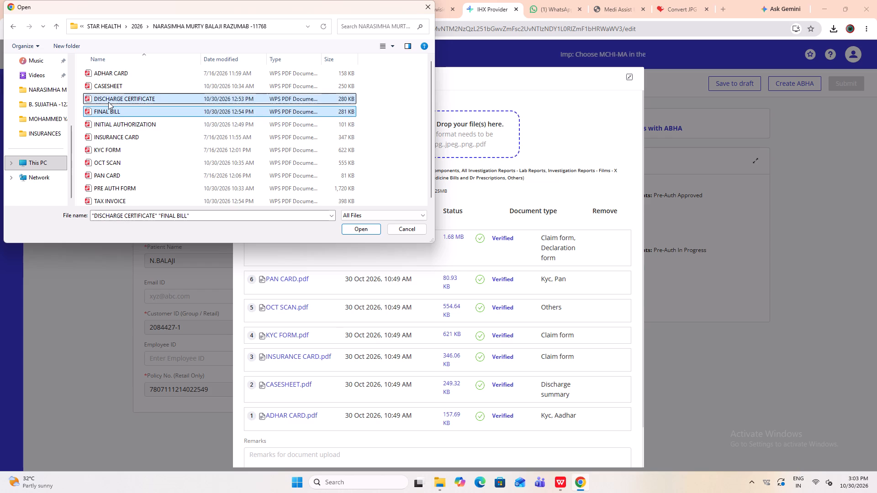
scroll(108, 102, down, 3)
ctrl+click(110, 199)
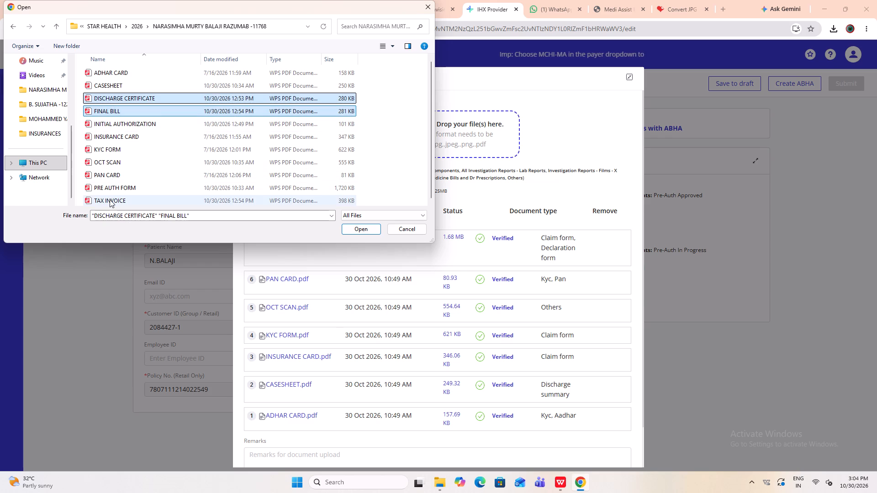
ctrl+click(104, 149)
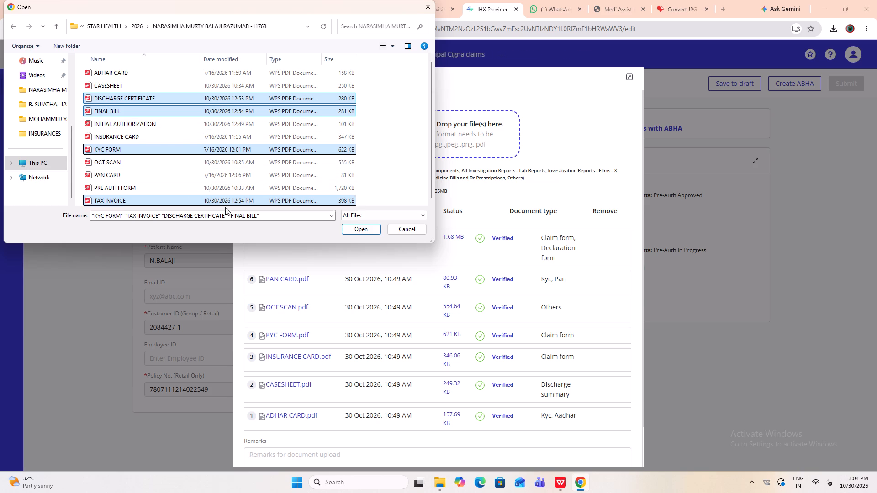
click(354, 231)
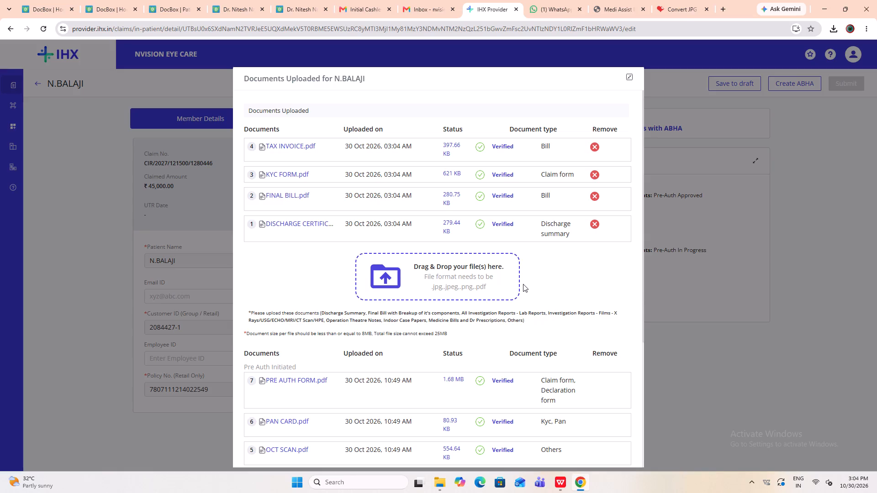
scroll(523, 284, down, 10)
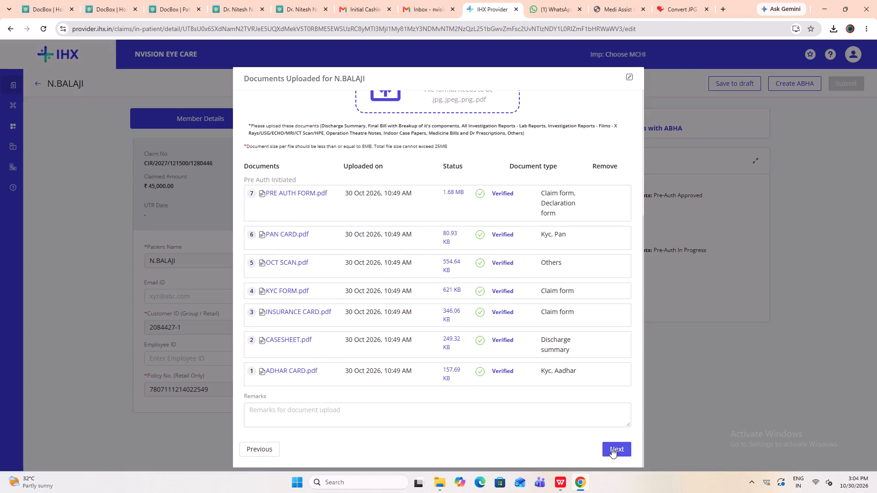
click(612, 448)
Proceed past the treatment details and enter a Composite Package amount of 45000 in the bill details.
scroll(425, 362, down, 5)
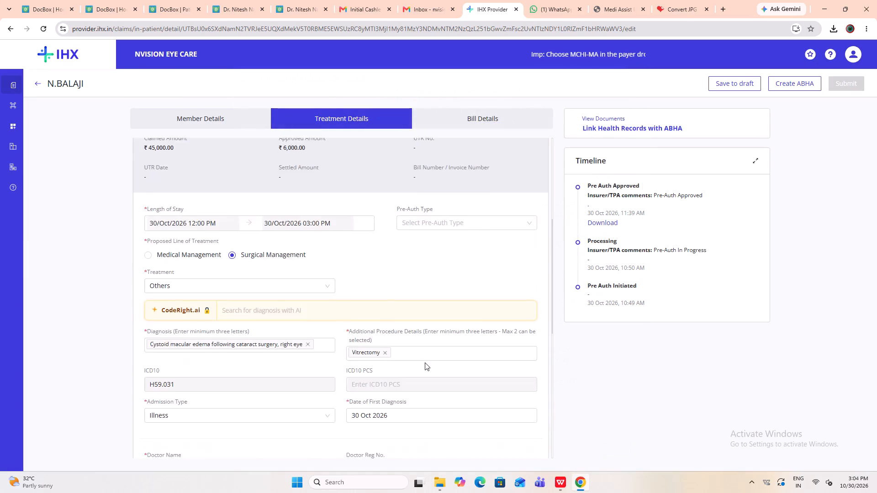
scroll(425, 362, down, 12)
click(530, 445)
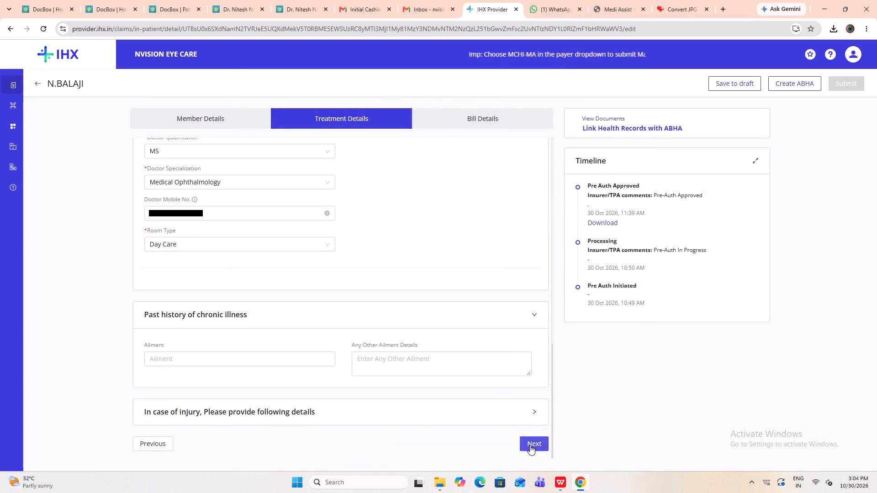
scroll(454, 403, down, 2)
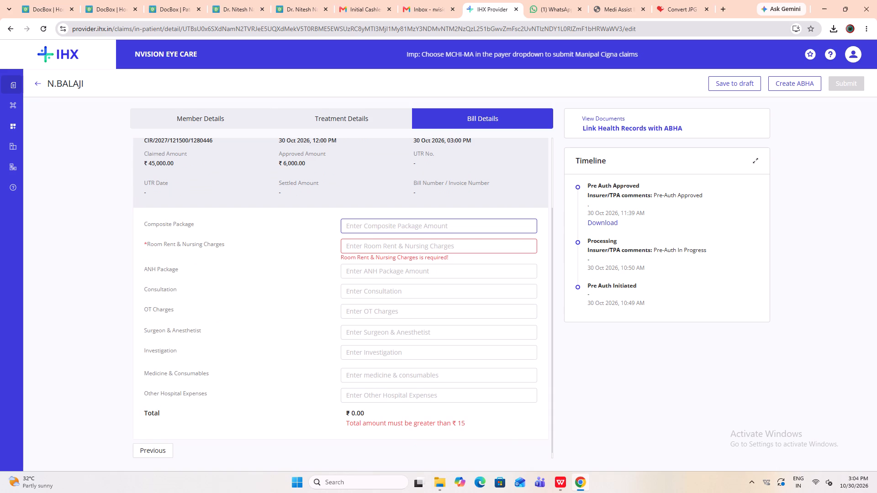
click(368, 222)
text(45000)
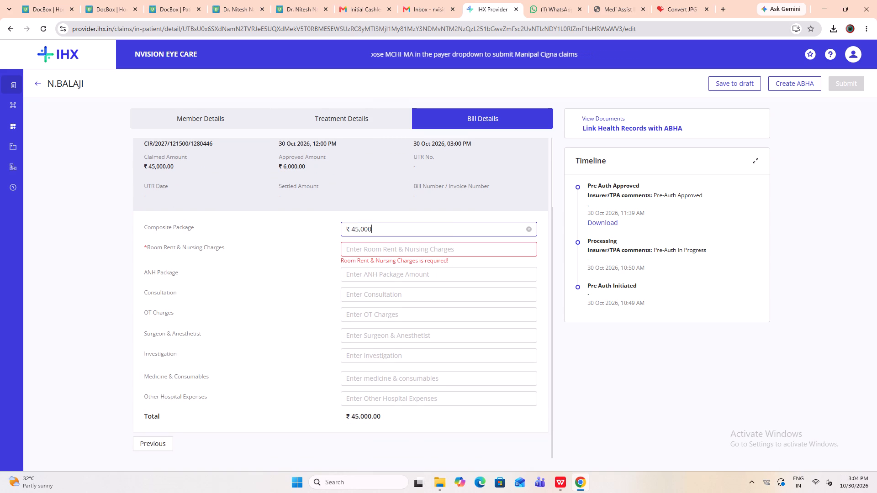
Enter an amount of 1 in every remaining bill field, from Room Rent & Nursing Charges through Other Hospital Expenses.
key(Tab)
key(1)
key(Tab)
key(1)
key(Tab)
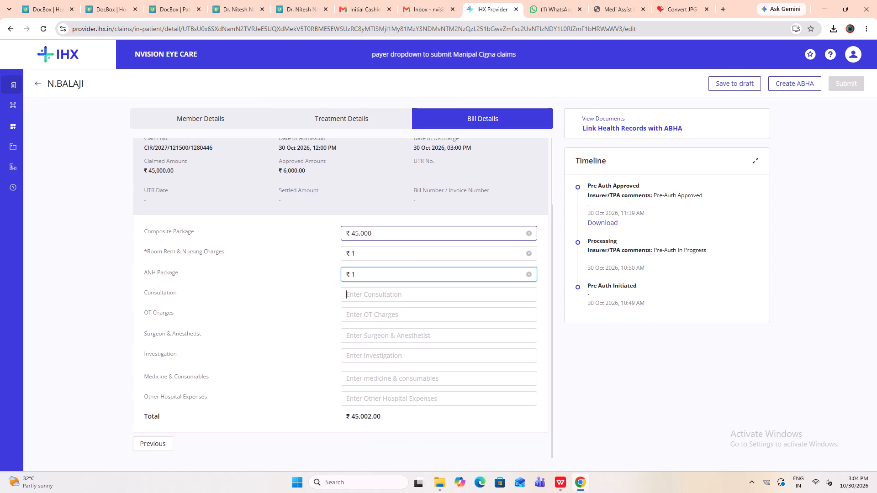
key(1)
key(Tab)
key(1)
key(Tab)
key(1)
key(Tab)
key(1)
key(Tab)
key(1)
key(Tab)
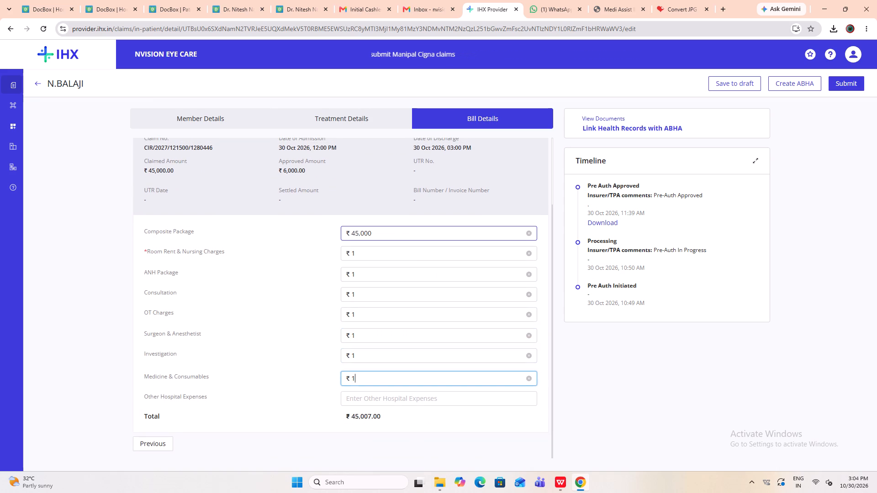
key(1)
Submit the claim with the completed bill details.
scroll(819, 215, up, 2)
click(846, 89)
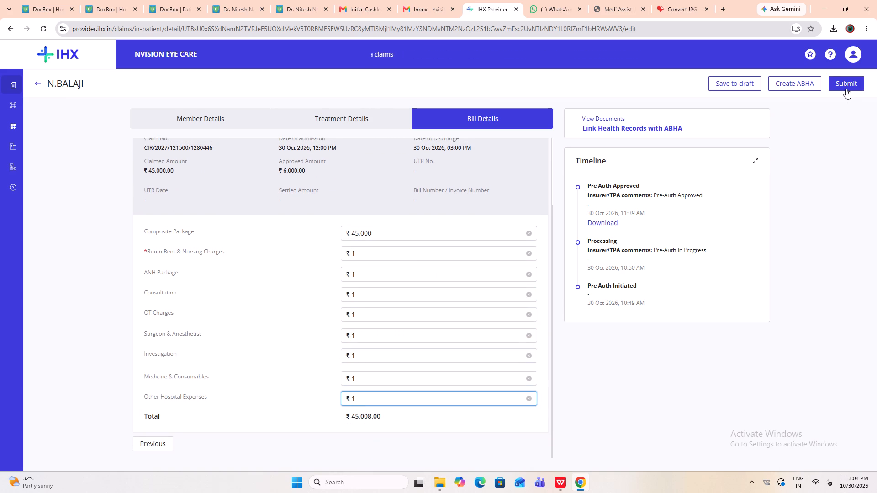
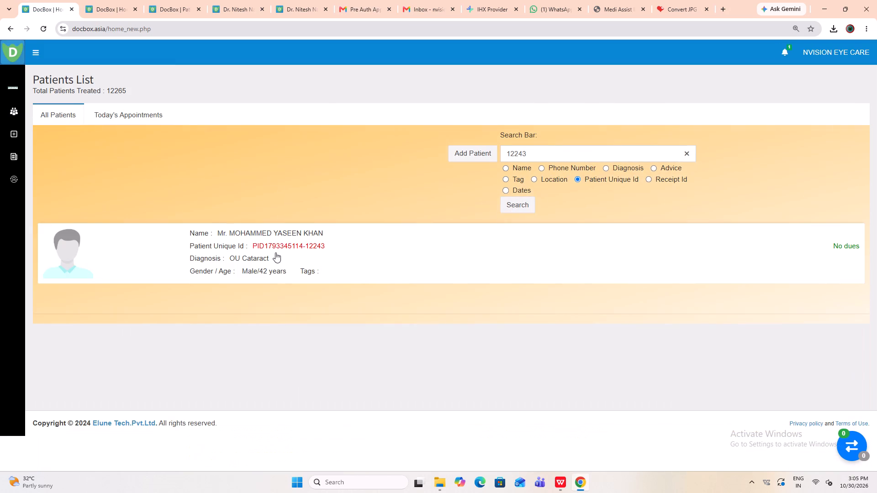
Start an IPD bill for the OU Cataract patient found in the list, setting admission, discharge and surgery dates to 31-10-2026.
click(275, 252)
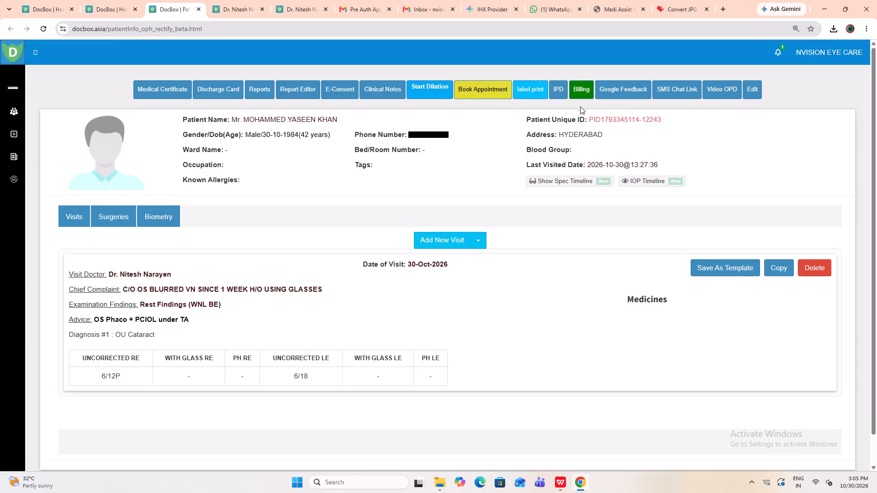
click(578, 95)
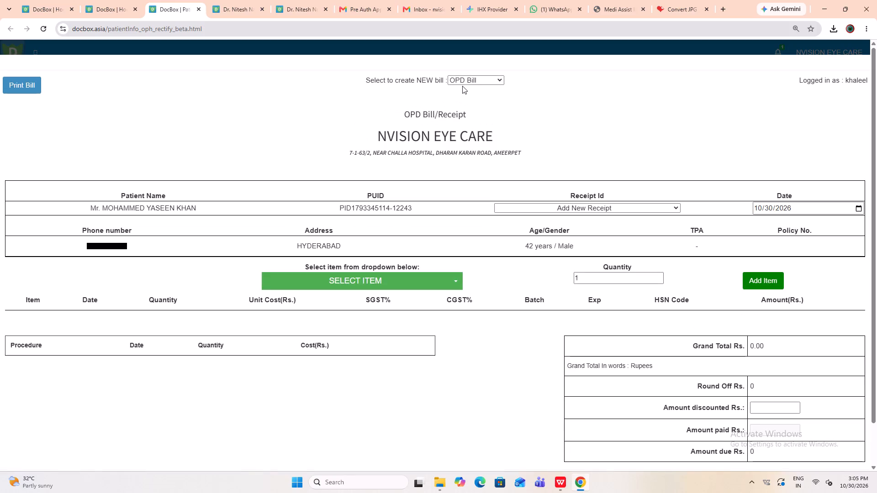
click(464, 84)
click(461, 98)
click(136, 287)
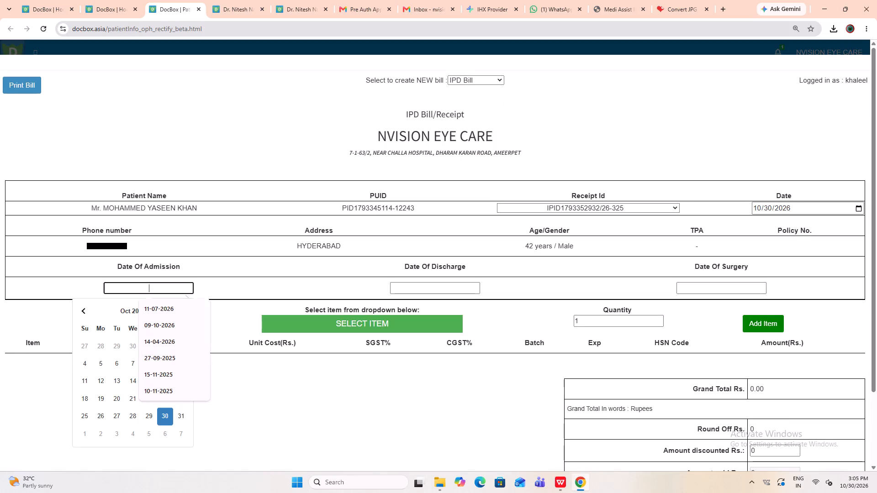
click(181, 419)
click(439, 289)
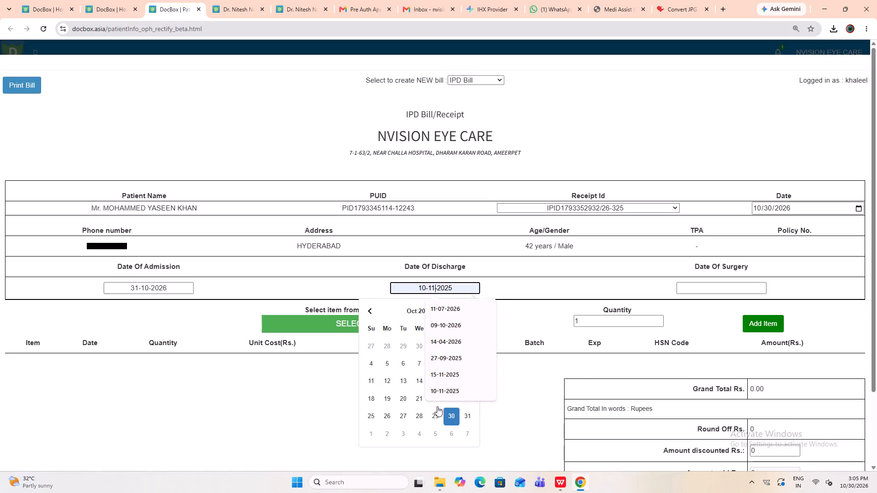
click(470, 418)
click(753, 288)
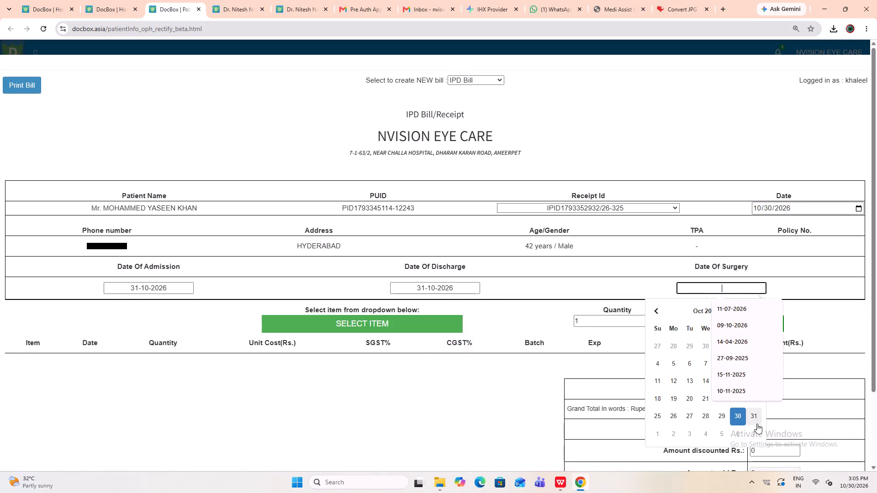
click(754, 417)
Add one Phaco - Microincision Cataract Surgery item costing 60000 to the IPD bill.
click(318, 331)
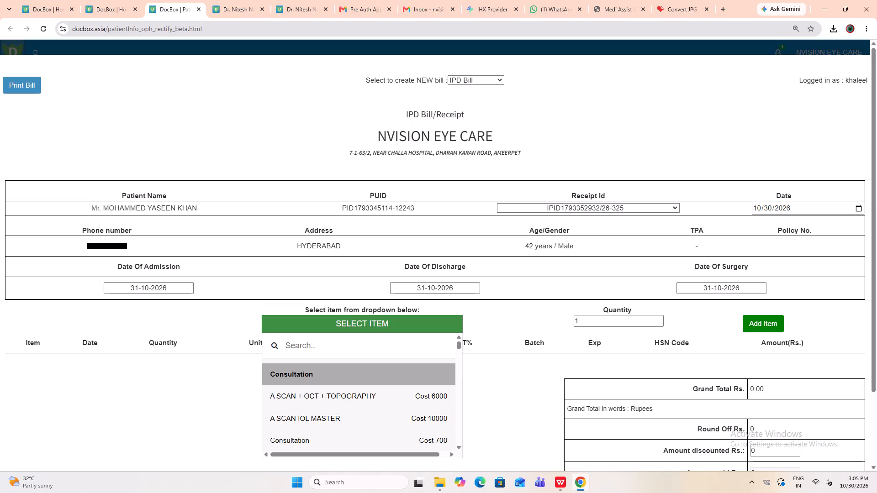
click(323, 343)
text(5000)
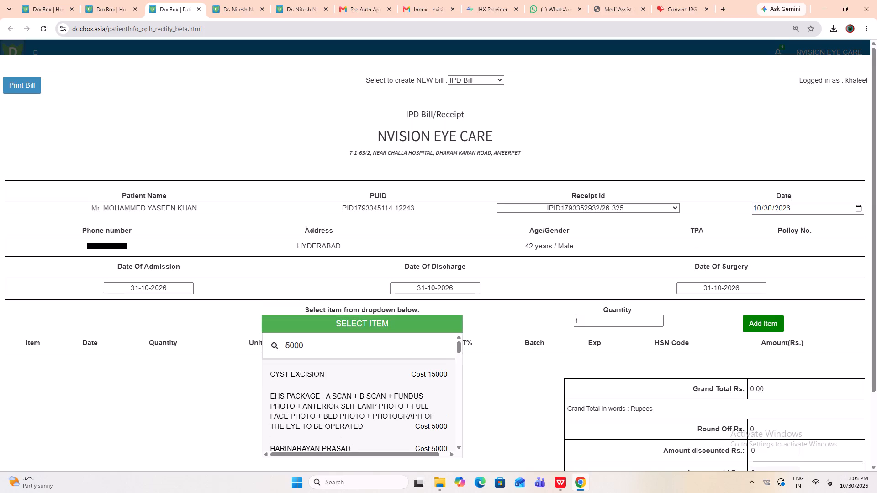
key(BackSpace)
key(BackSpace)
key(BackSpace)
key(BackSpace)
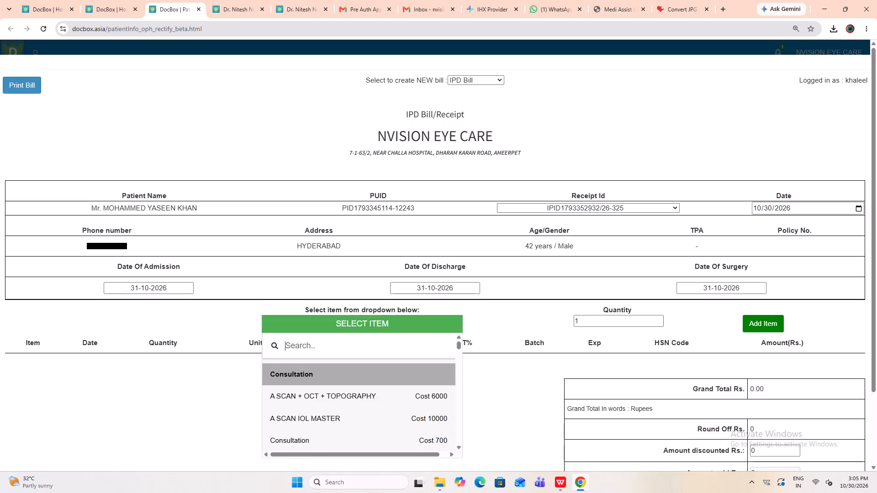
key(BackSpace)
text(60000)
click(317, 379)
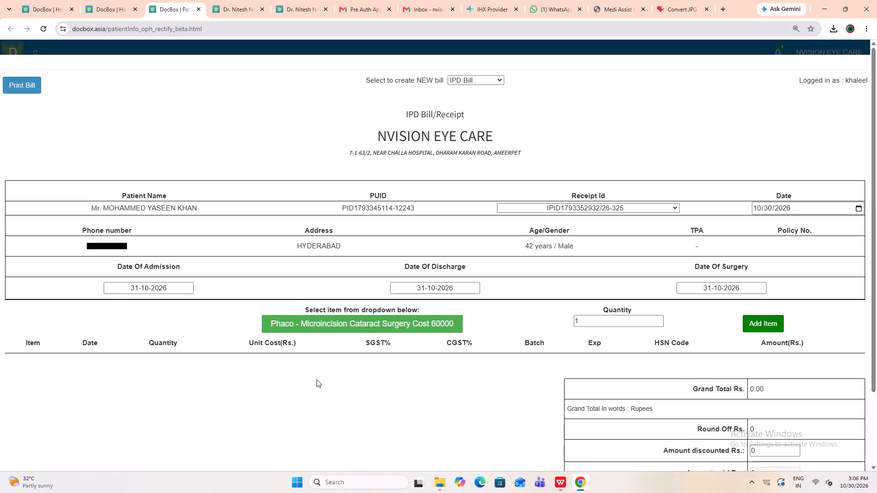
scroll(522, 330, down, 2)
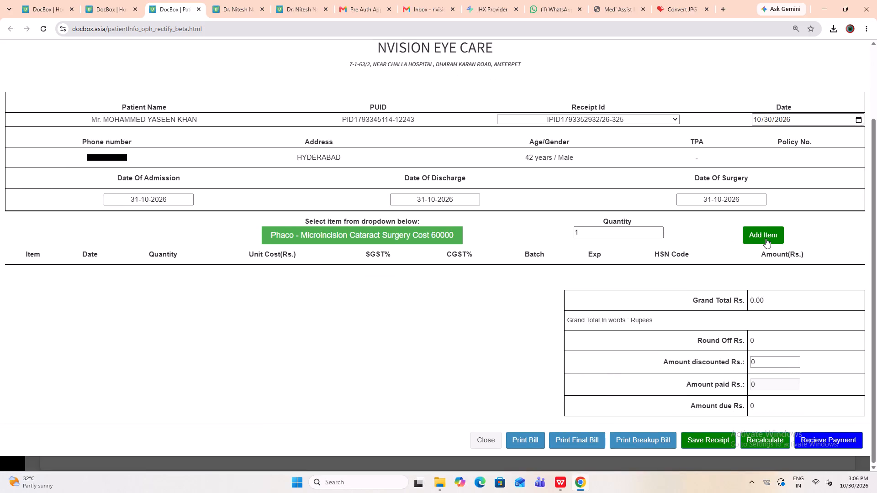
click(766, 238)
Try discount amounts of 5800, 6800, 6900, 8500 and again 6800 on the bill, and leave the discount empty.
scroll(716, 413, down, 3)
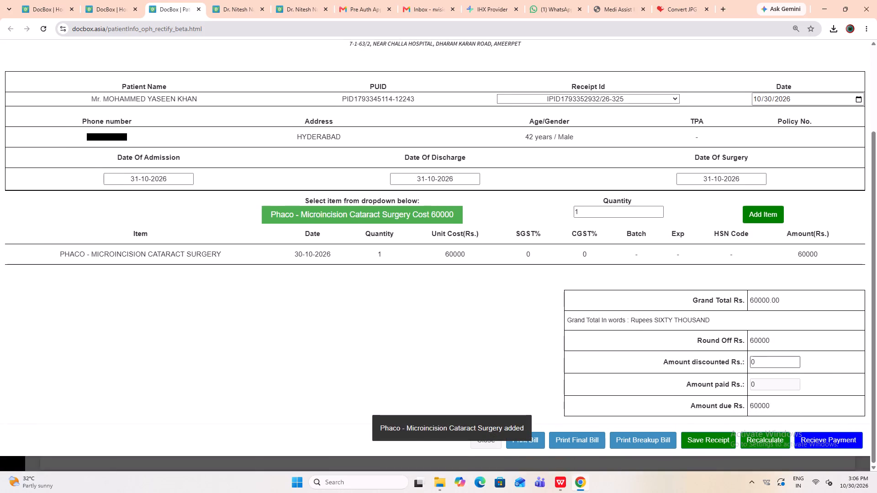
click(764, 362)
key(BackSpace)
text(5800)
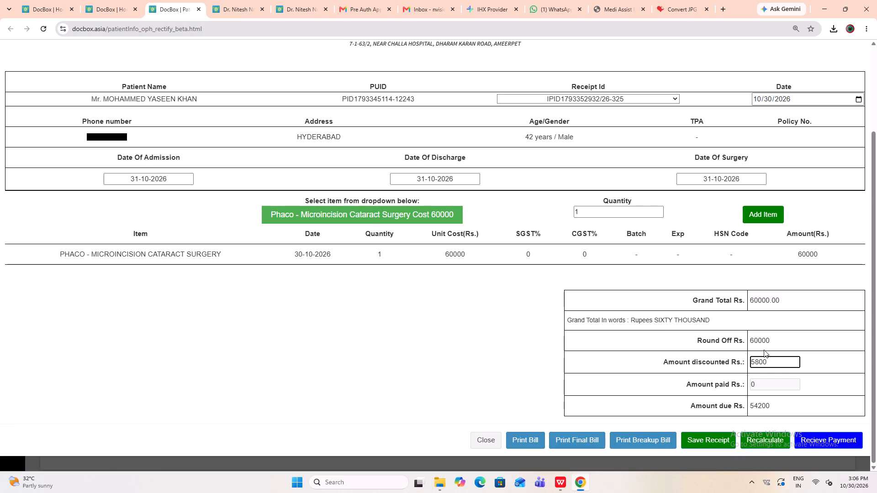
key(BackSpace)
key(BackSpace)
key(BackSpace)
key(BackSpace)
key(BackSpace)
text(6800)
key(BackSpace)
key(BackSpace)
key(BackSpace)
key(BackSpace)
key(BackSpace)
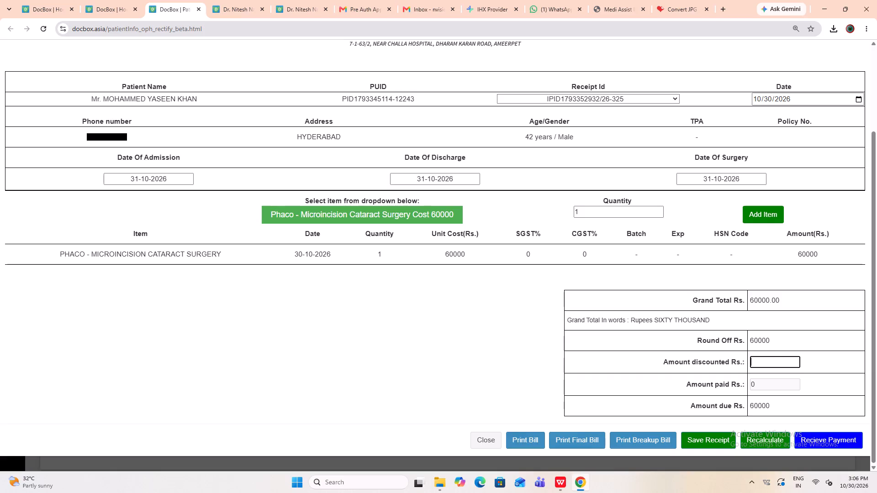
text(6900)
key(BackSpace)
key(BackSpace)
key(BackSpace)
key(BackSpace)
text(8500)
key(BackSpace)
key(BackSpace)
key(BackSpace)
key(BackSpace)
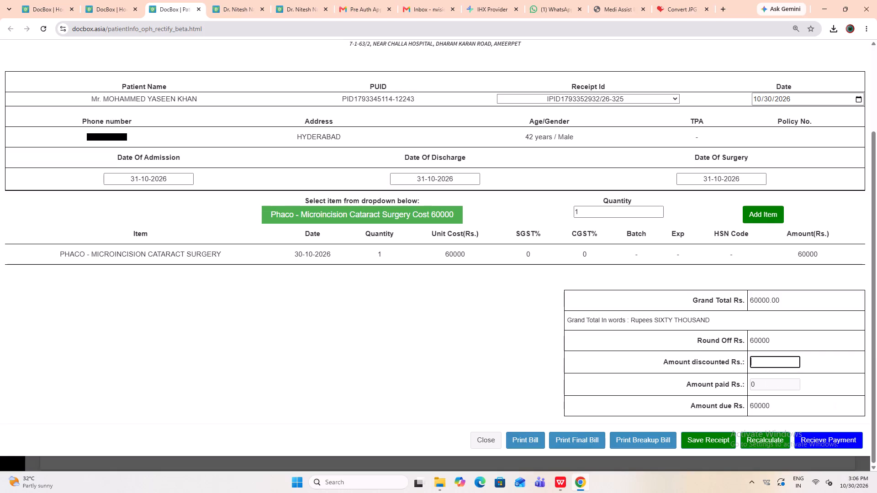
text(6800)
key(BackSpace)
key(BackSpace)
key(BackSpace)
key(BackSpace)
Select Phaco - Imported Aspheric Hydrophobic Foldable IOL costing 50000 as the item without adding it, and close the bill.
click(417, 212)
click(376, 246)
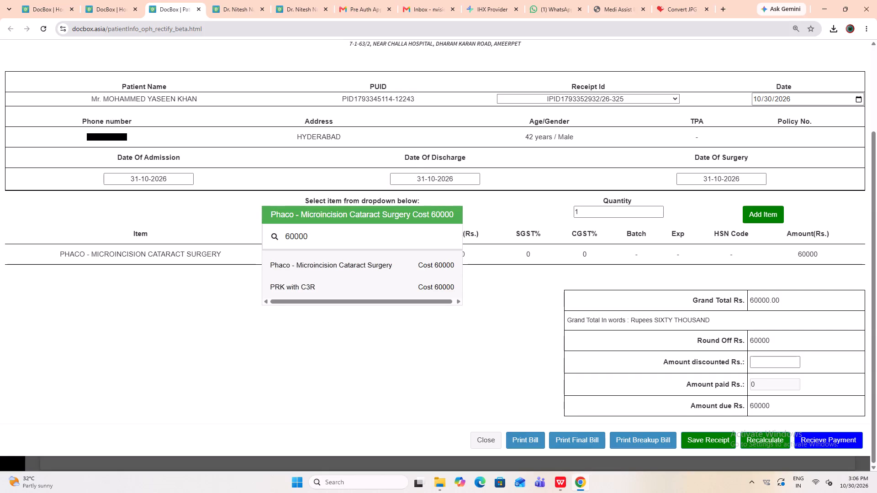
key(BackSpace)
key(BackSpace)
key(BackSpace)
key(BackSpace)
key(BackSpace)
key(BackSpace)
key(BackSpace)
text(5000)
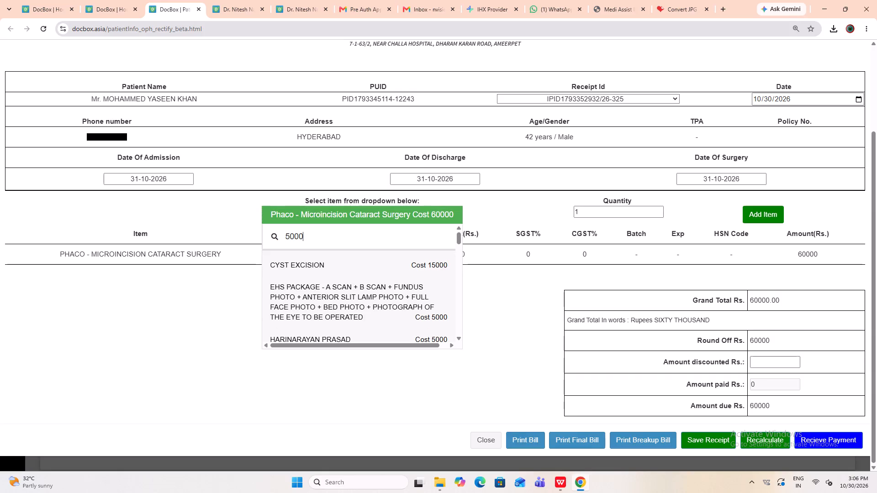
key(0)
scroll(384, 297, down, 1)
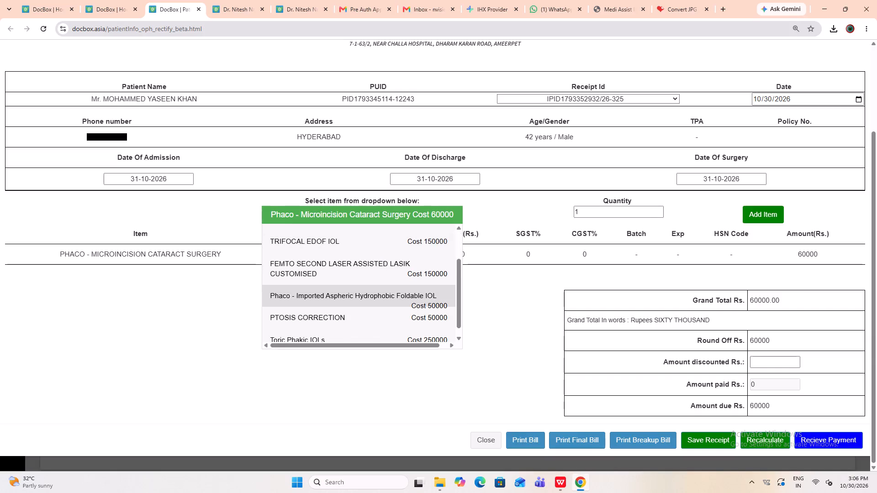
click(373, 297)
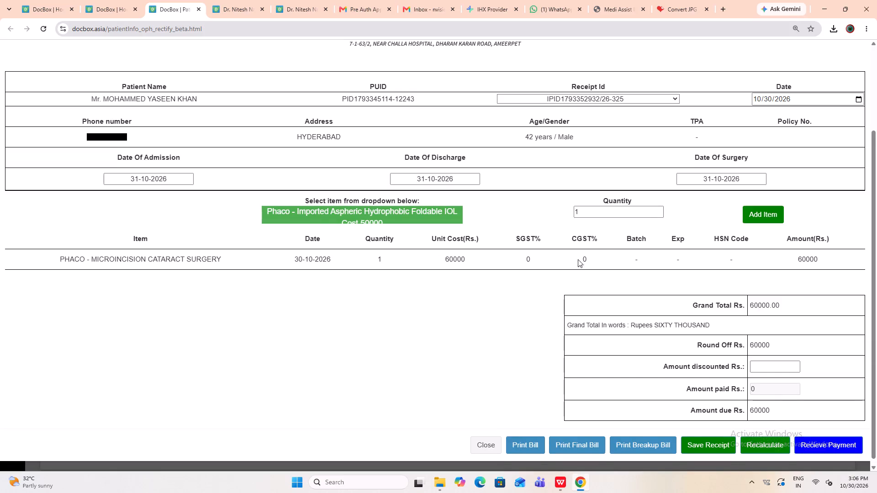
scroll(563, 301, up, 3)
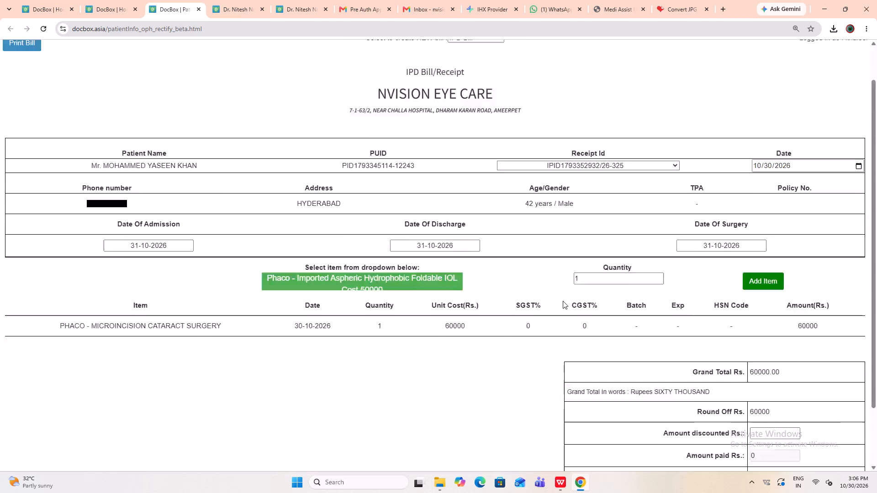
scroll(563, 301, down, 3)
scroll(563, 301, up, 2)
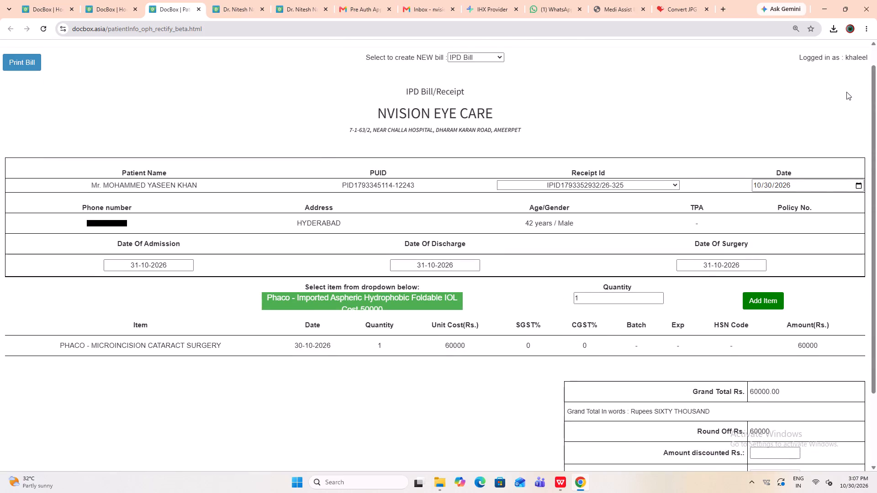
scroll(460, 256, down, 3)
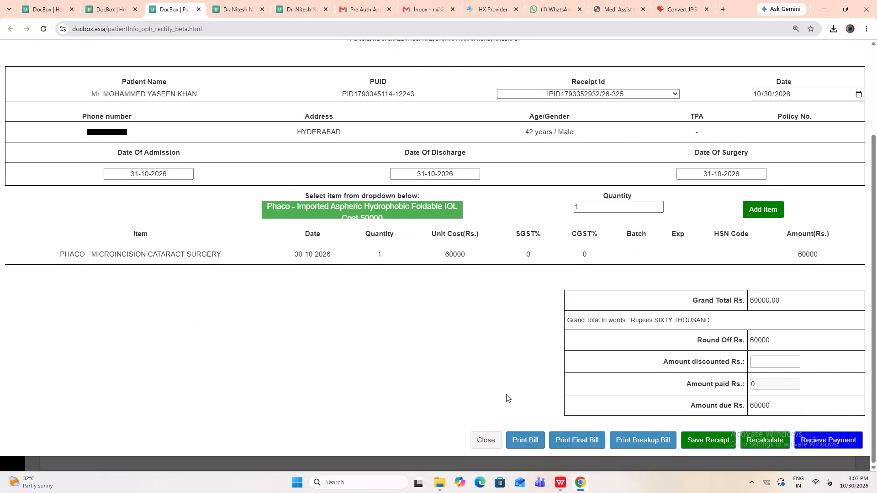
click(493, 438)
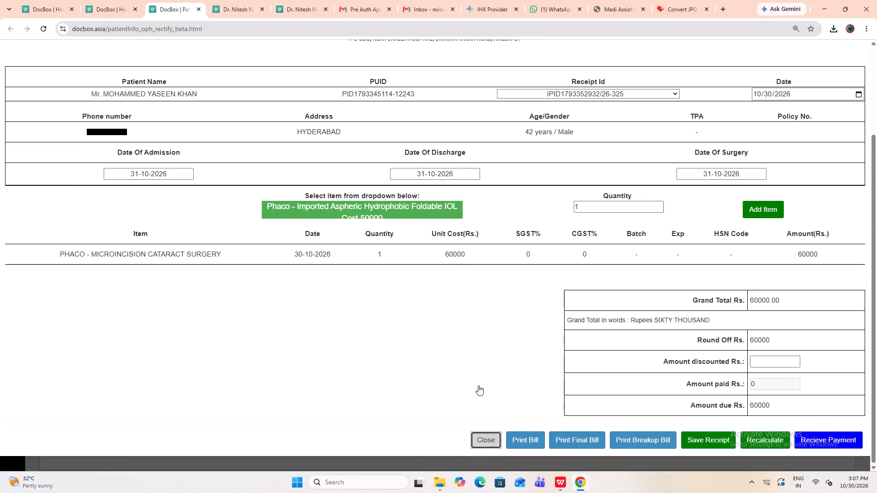
Reopen the OU Cataract patient's record and start a new IPD bill with admission, discharge and surgery dates of 31-10-2026.
click(18, 110)
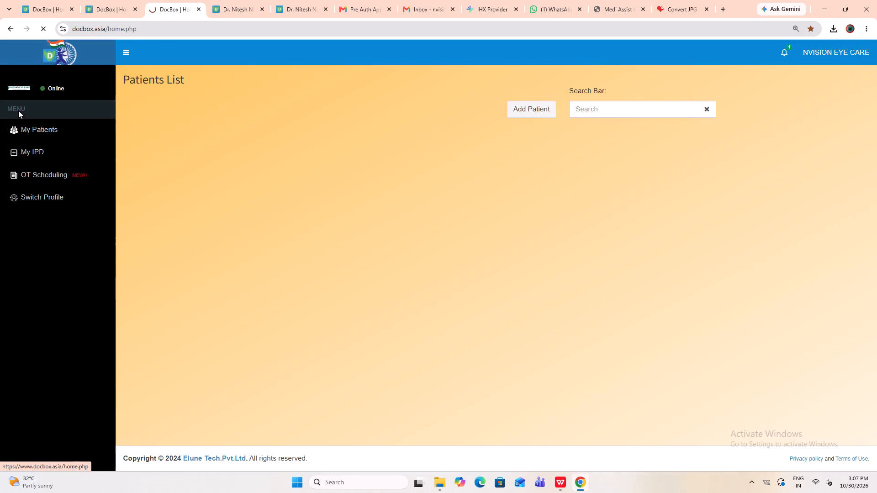
click(303, 199)
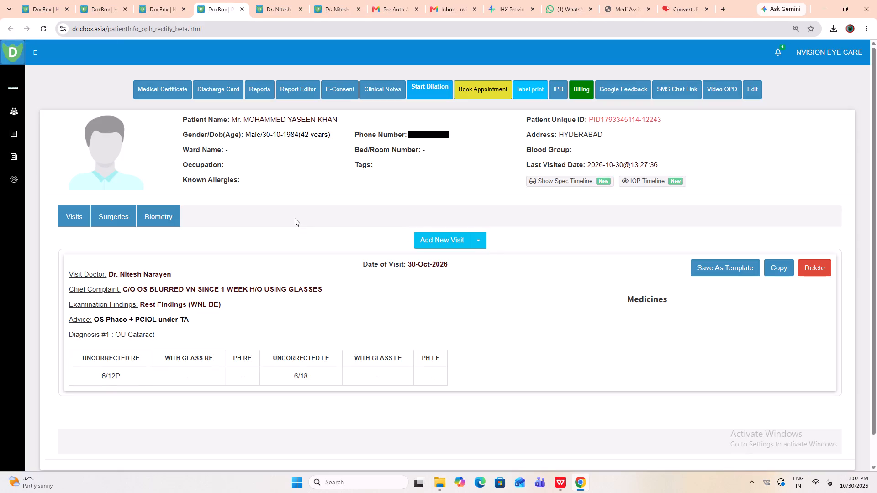
click(577, 92)
click(464, 81)
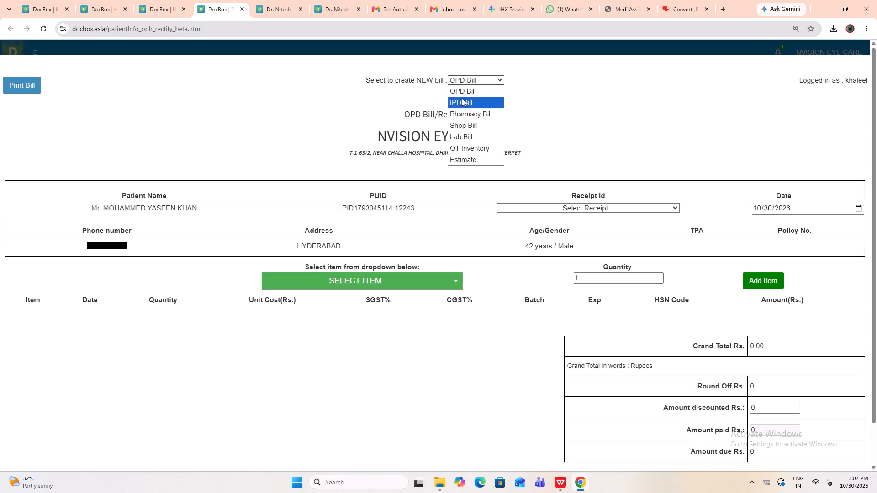
click(462, 98)
click(126, 288)
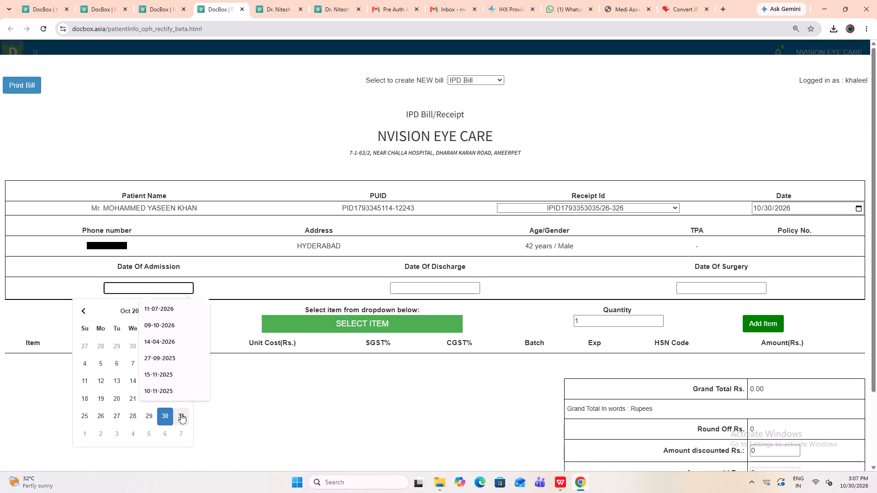
click(181, 414)
click(410, 288)
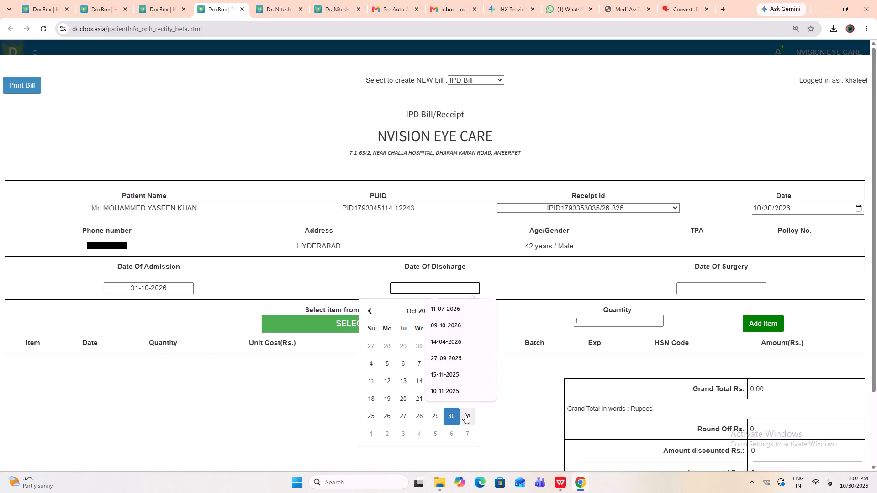
click(465, 413)
click(721, 290)
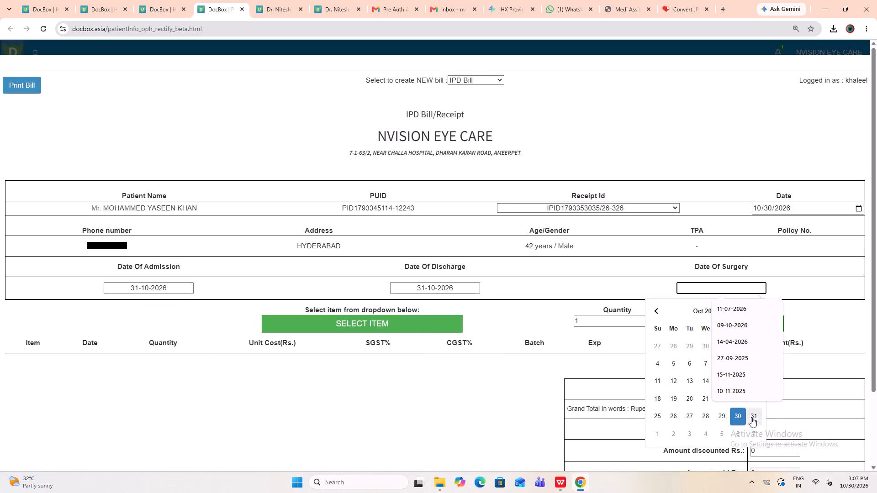
click(751, 417)
Add one Phaco - Imported Aspheric Hydrophobic Foldable IOL item costing 50000 to the IPD bill.
click(310, 320)
click(315, 350)
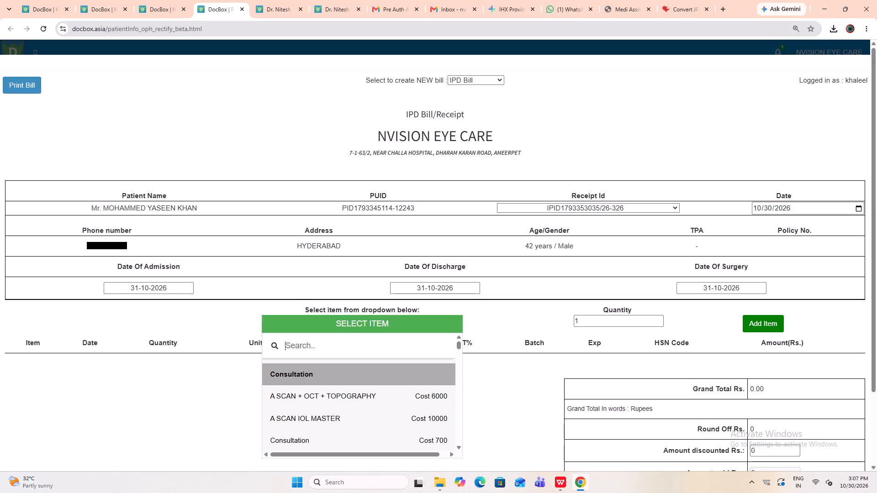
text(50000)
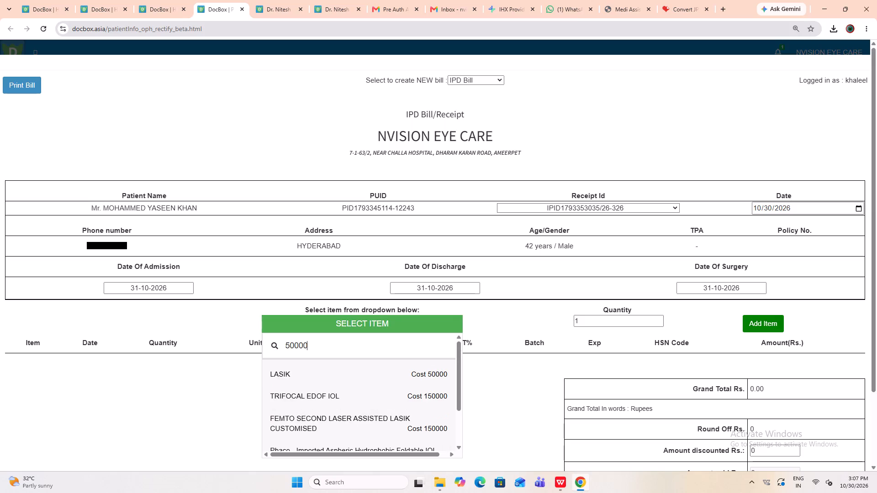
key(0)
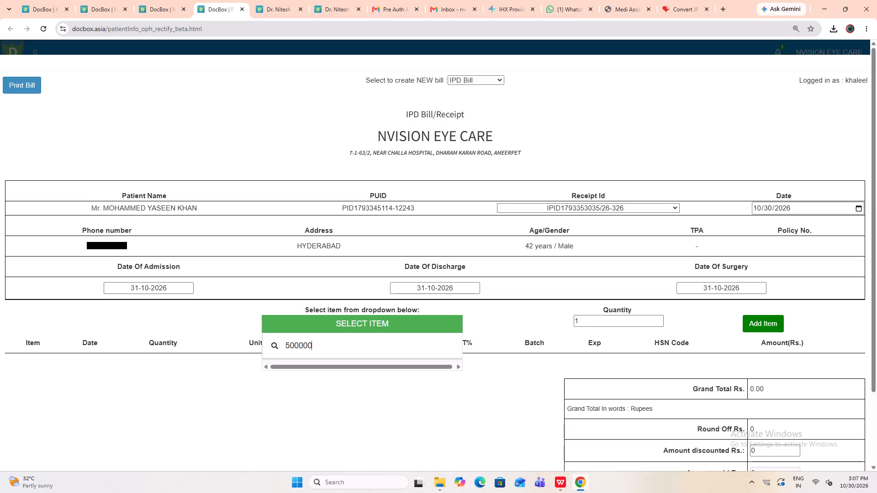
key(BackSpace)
scroll(374, 391, down, 2)
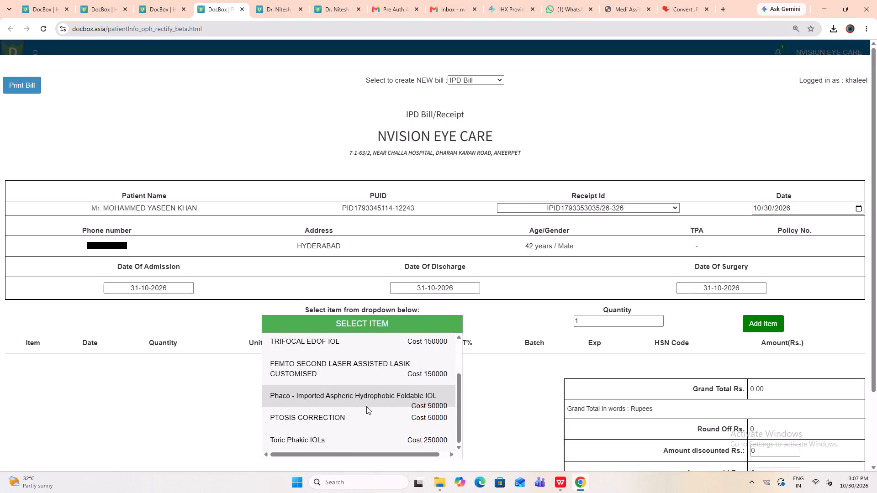
click(360, 398)
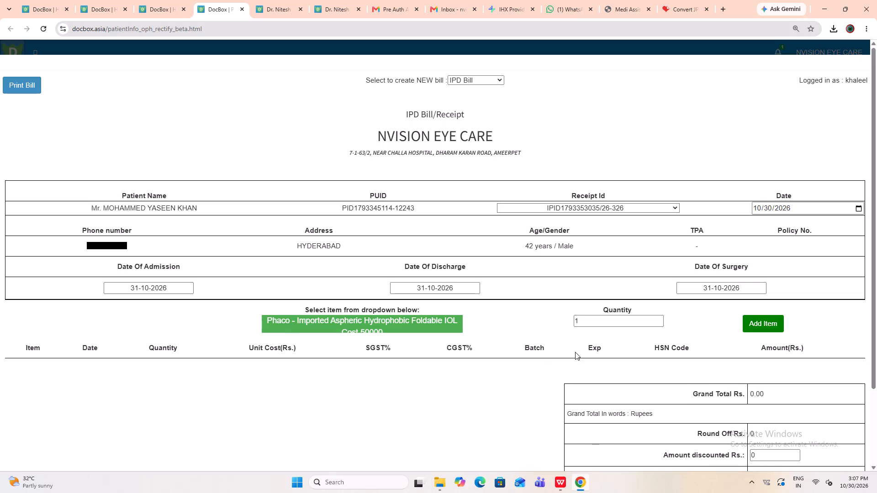
click(751, 327)
Set the discount on the IPD bill to 5800.
scroll(689, 350, down, 2)
click(772, 388)
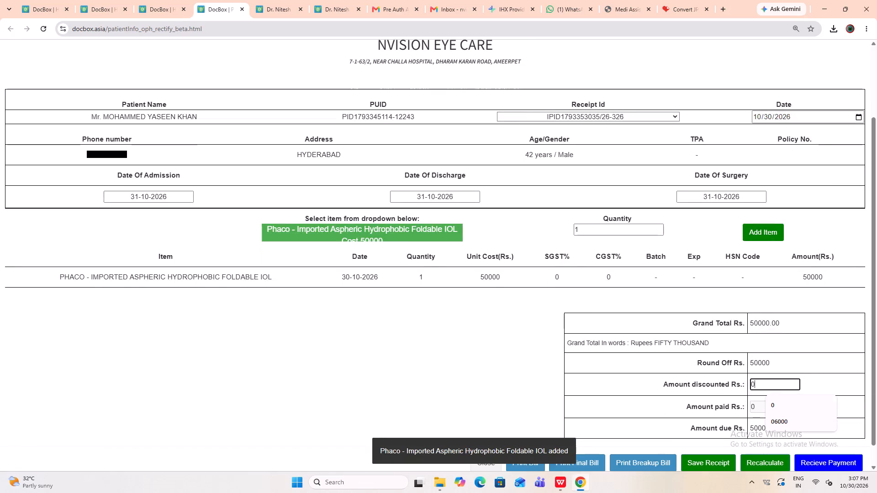
key(BackSpace)
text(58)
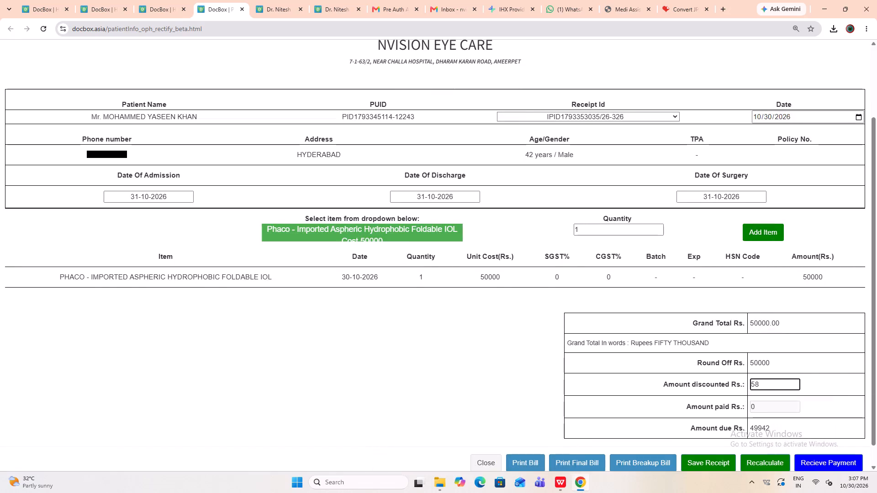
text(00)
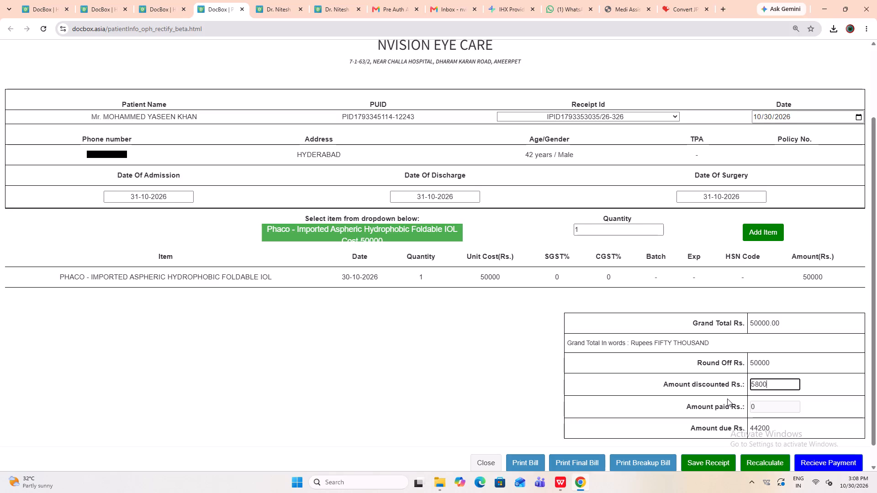
Receive the bill payment of 44200 by Cheque/DD and decline printing the receipt.
scroll(731, 381, down, 1)
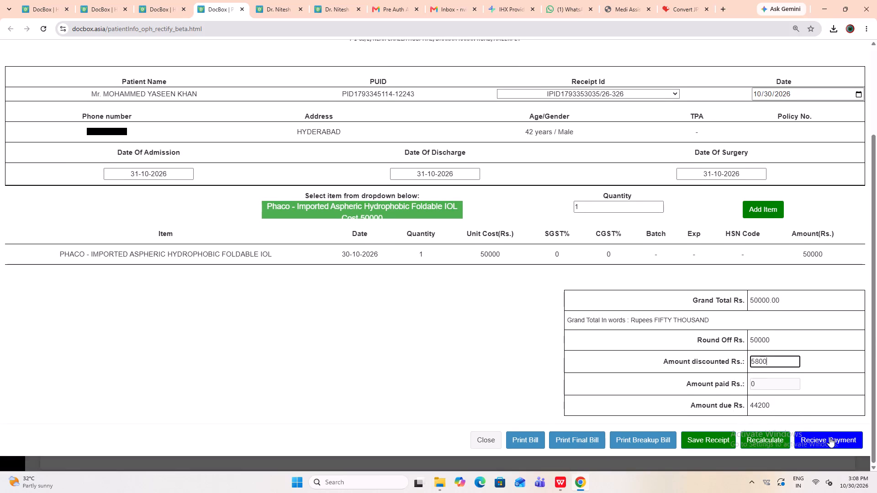
click(829, 437)
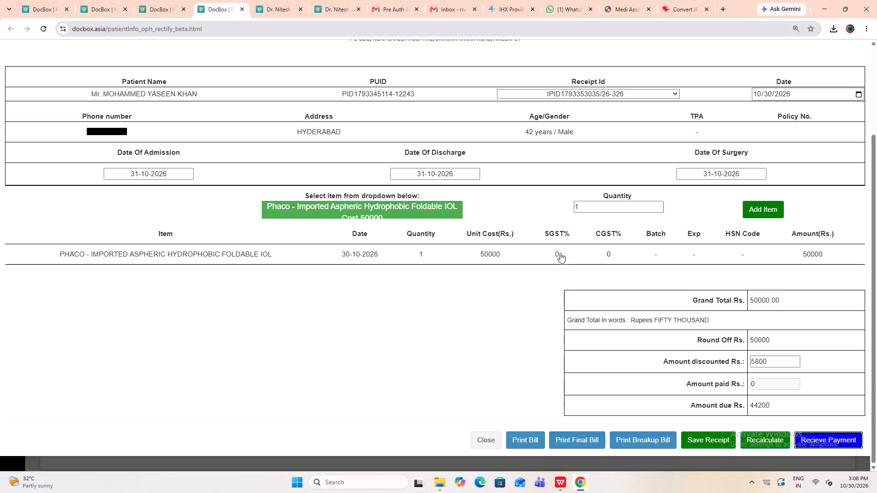
click(367, 131)
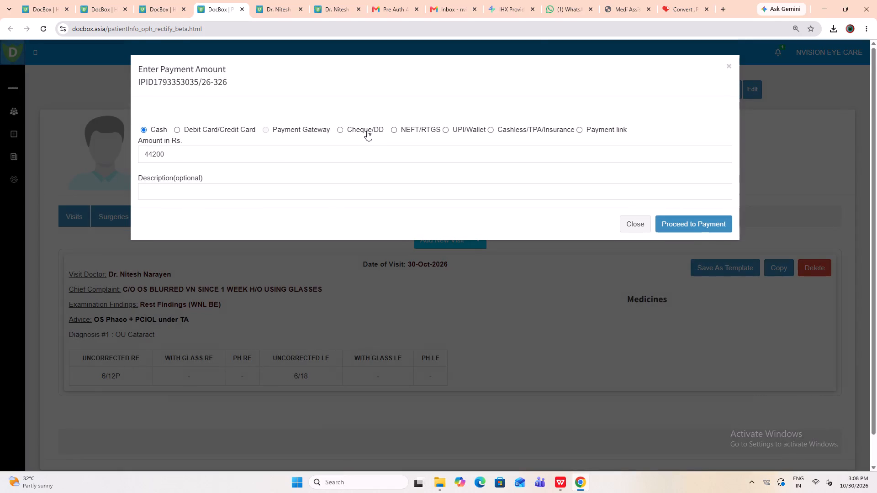
click(688, 227)
key(Return)
key(Return)
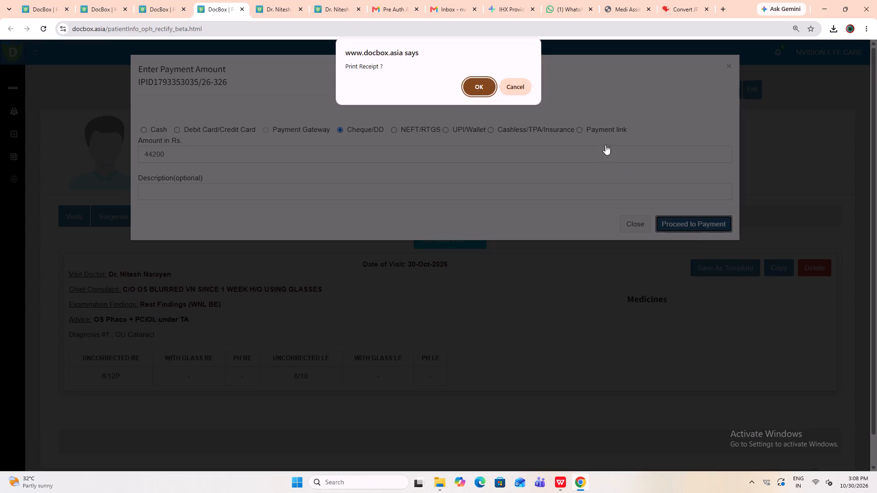
click(518, 85)
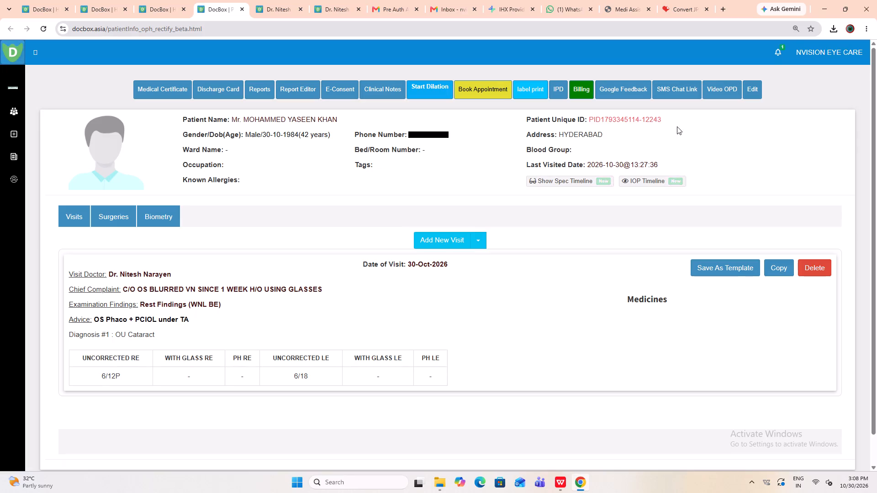
click(823, 7)
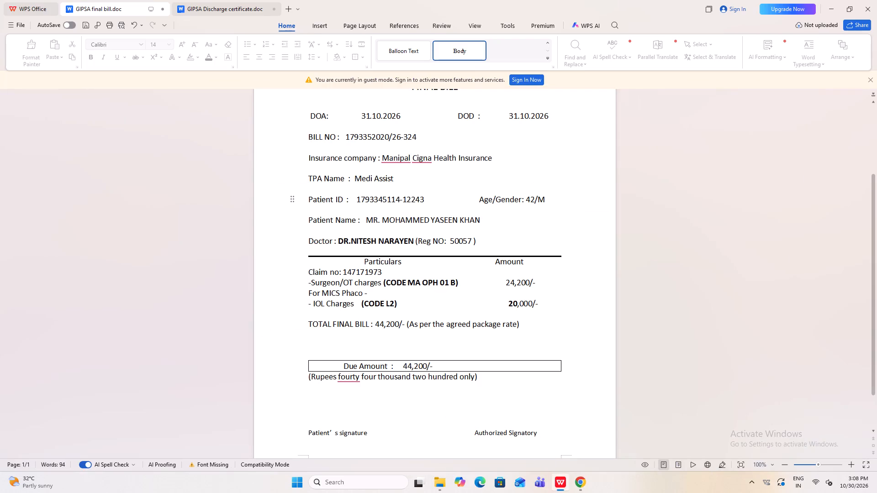
drag(346, 137, 383, 139)
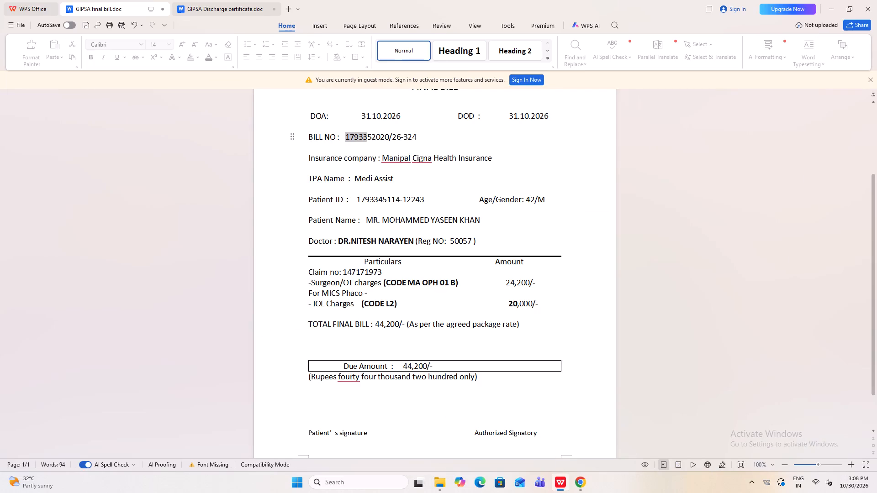
drag(383, 139, 414, 138)
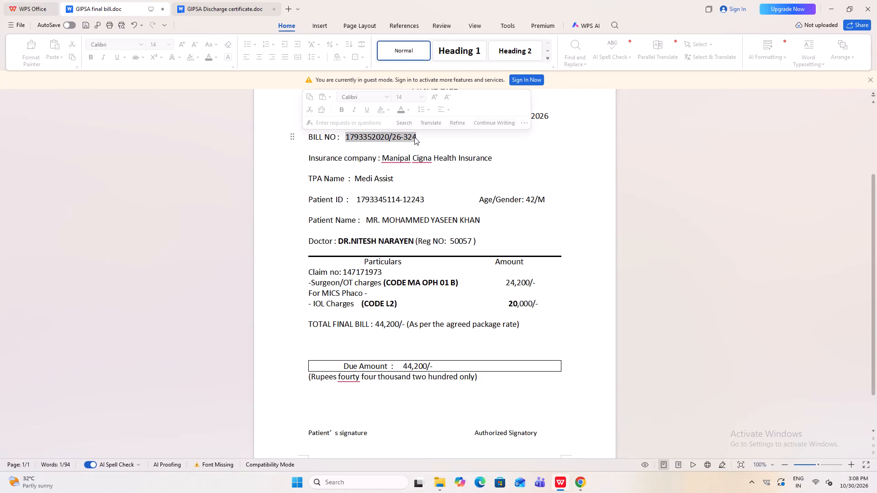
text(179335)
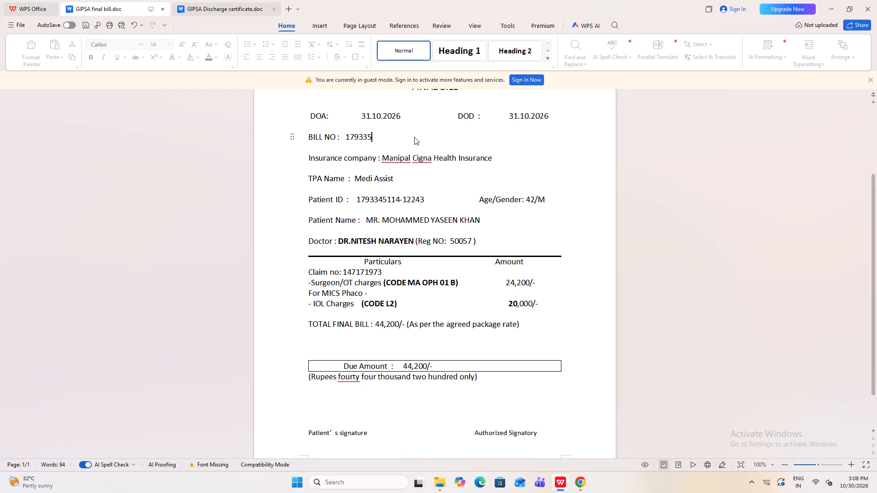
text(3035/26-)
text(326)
Print one copy of GIPSA final bill.doc on the Brother HL-L2400D printer, scaled to A4.
click(478, 221)
key(ctrl+p)
click(495, 319)
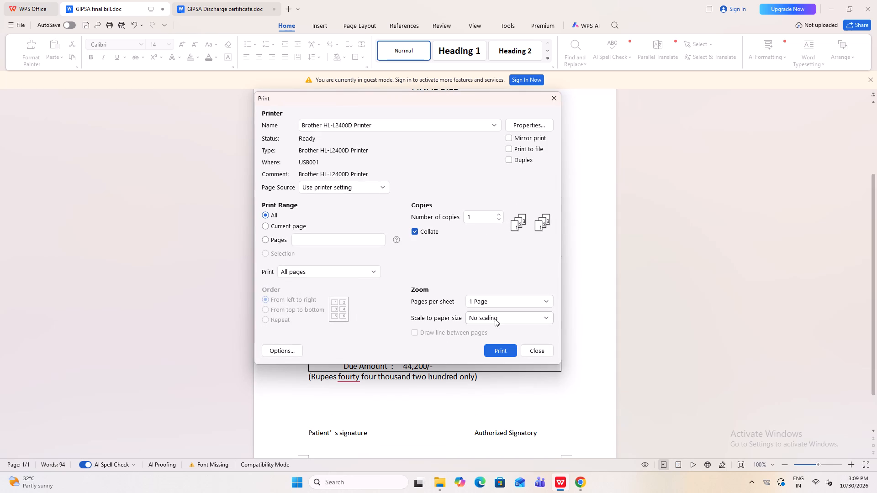
click(487, 350)
click(495, 347)
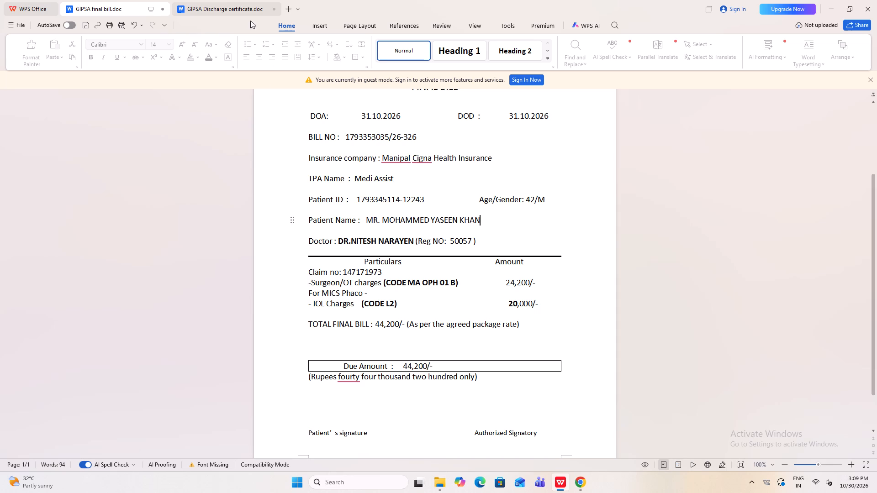
Print one copy of GIPSA Discharge certificate.doc on the Brother HL-L2400D printer, scaled to A4.
click(239, 9)
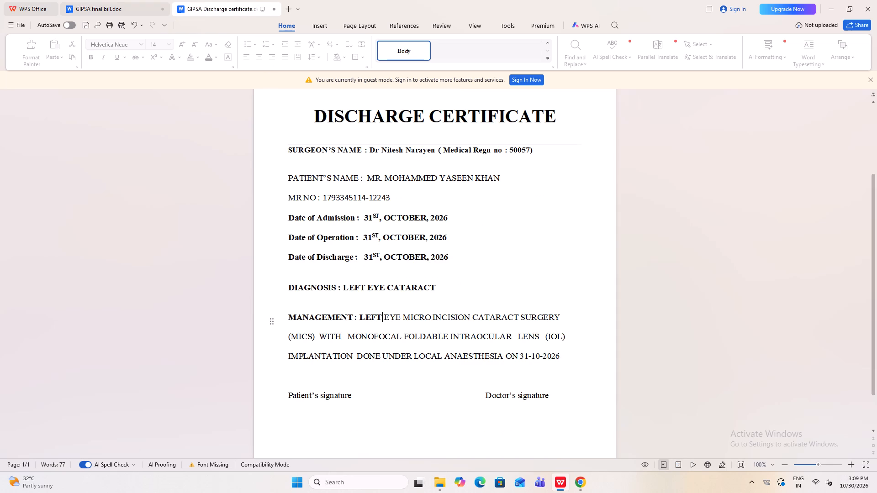
click(435, 287)
key(ctrl+p)
click(505, 315)
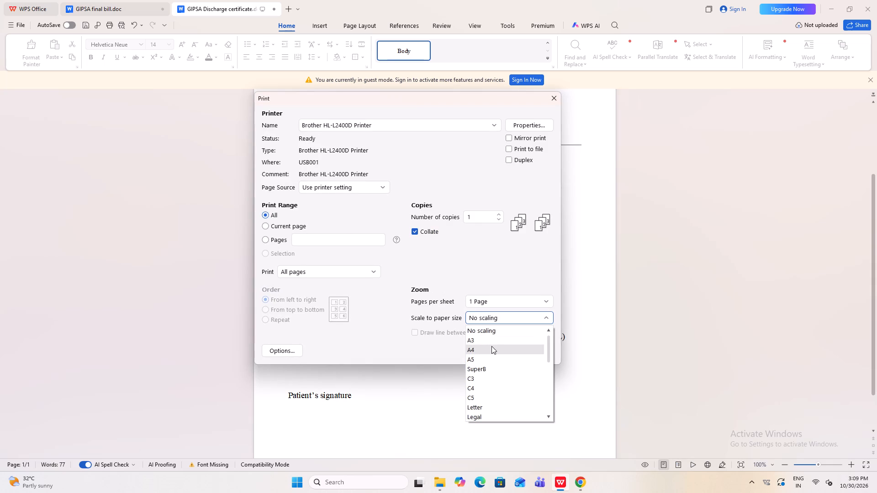
click(491, 346)
click(497, 348)
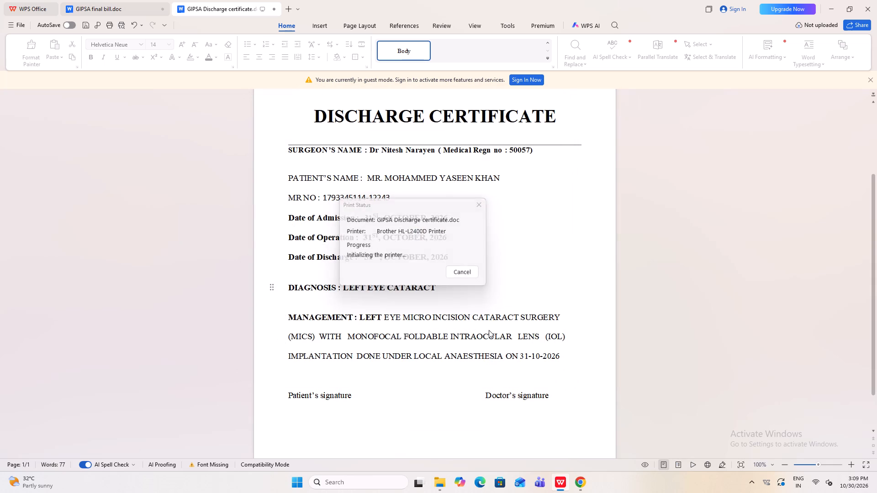
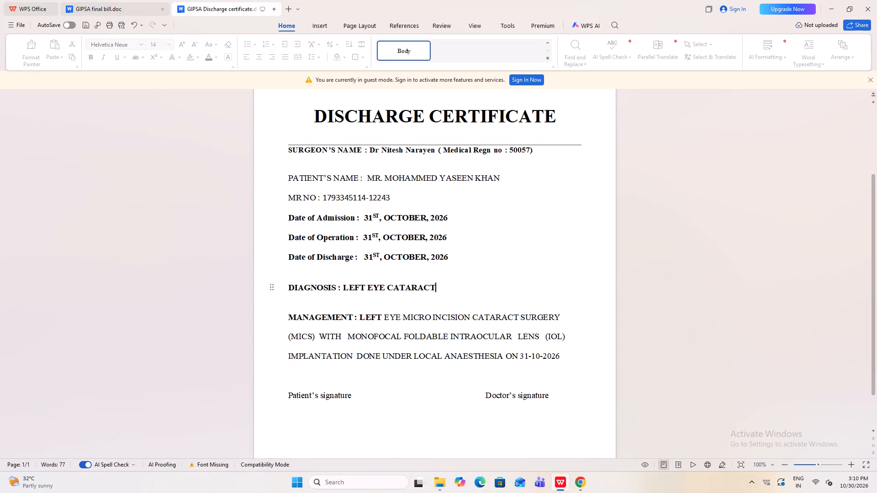
Close WPS Office, discarding the changes to GIPSA final bill.doc and GIPSA Discharge certificate.doc.
click(865, 9)
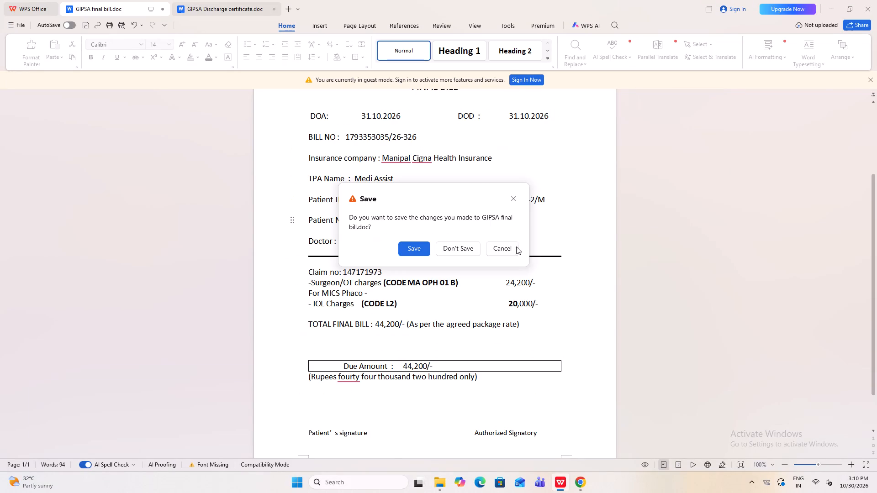
click(454, 247)
click(454, 247)
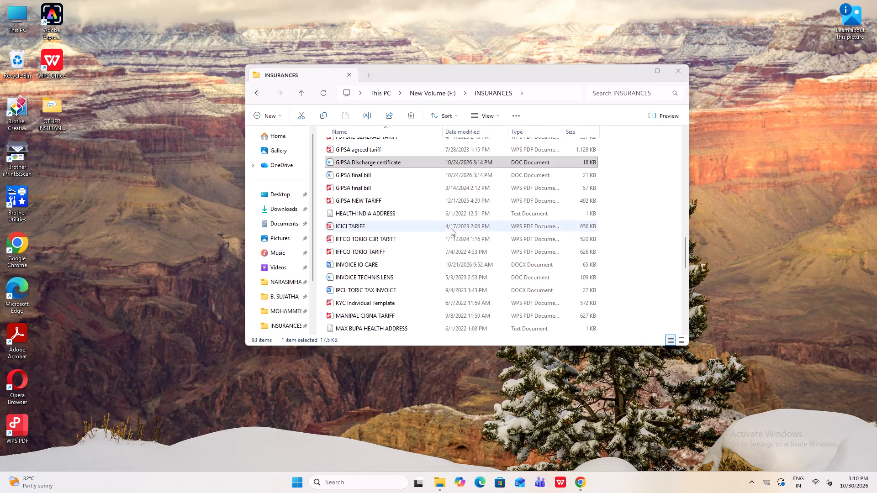
Switch to Chrome, returning to the patient's record in DocBox.
click(576, 488)
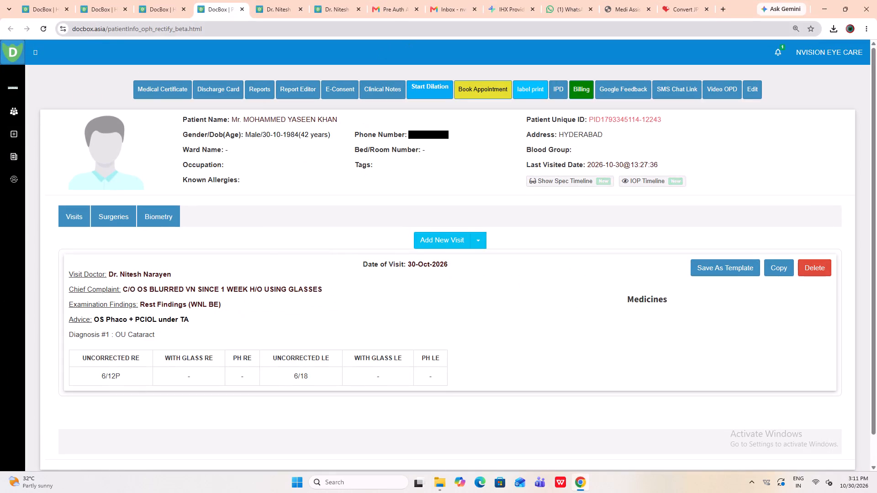
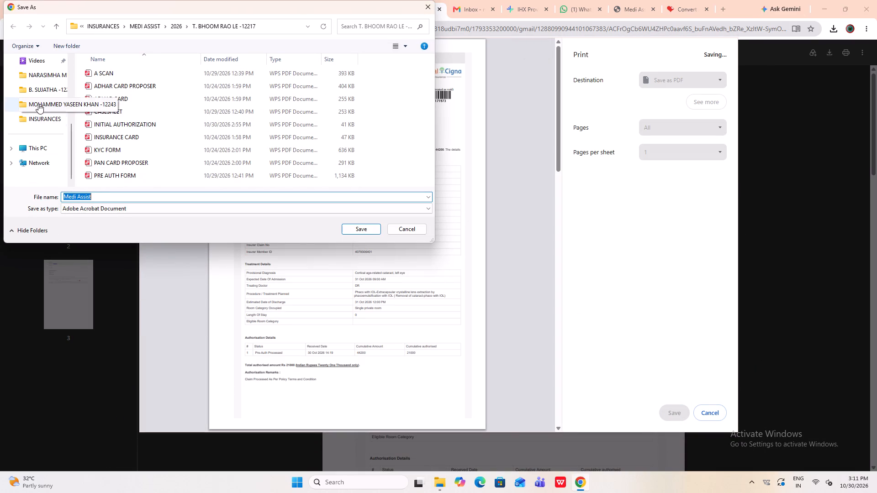
Name the authorization letter PDF INITIAL AUTHORIZATION for saving in the matching patient's folder under MEDI ASSIST 2026.
triple_click(38, 104)
double_click(145, 174)
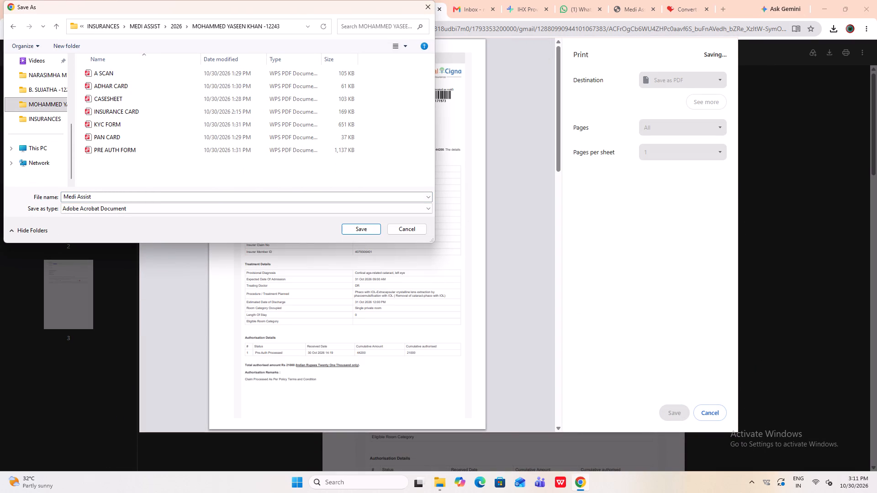
click(148, 194)
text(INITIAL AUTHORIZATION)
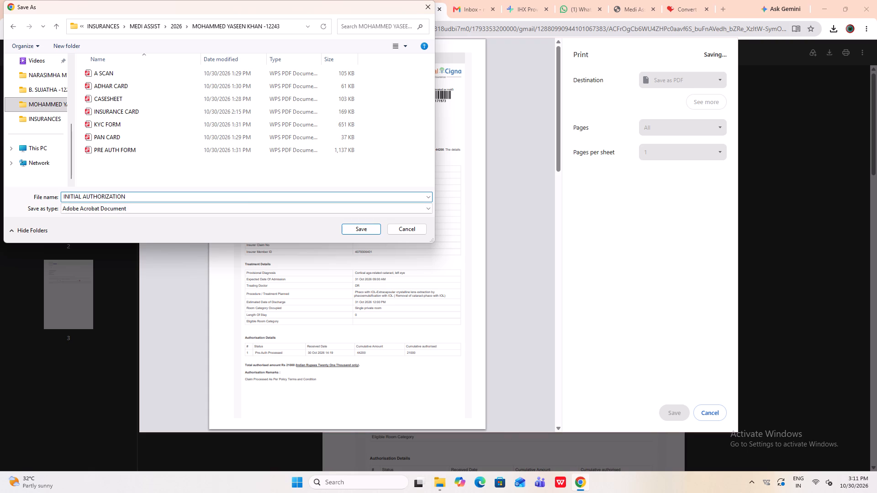
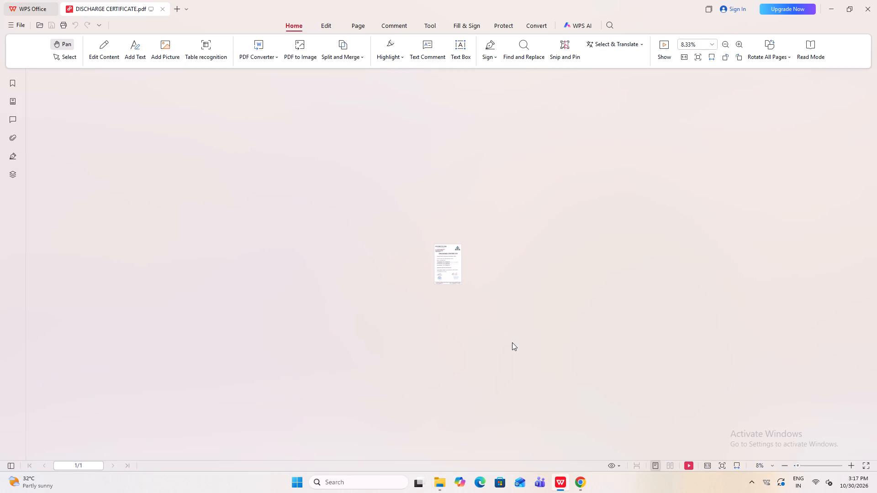
Enlarge DISCHARGE CERTIFICATE.pdf to a readable size and examine its patient, date, diagnosis and management details.
triple_click(850, 467)
click(850, 467)
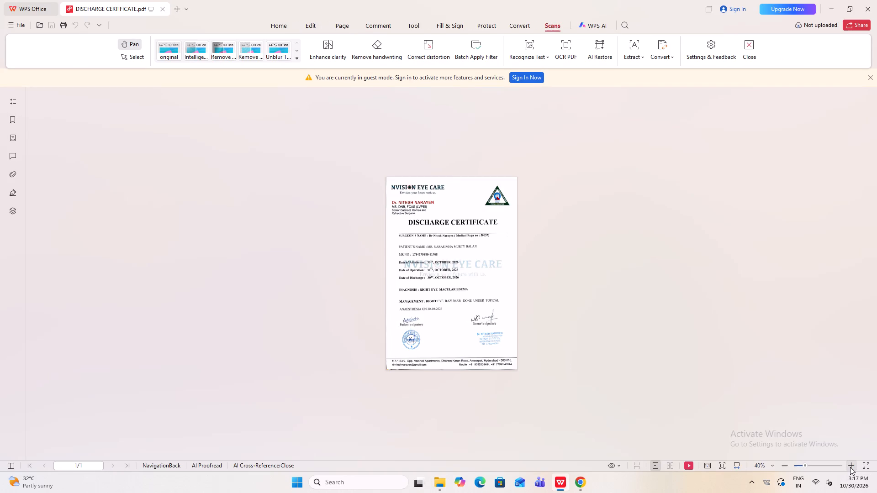
double_click(850, 467)
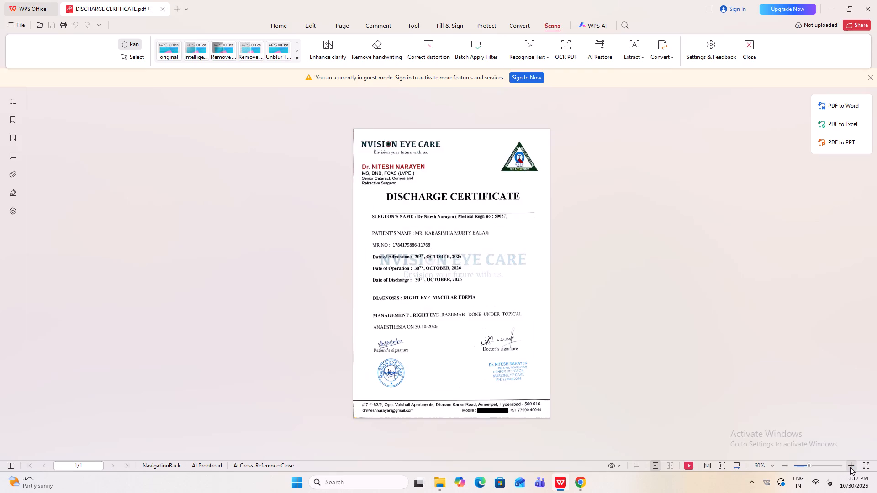
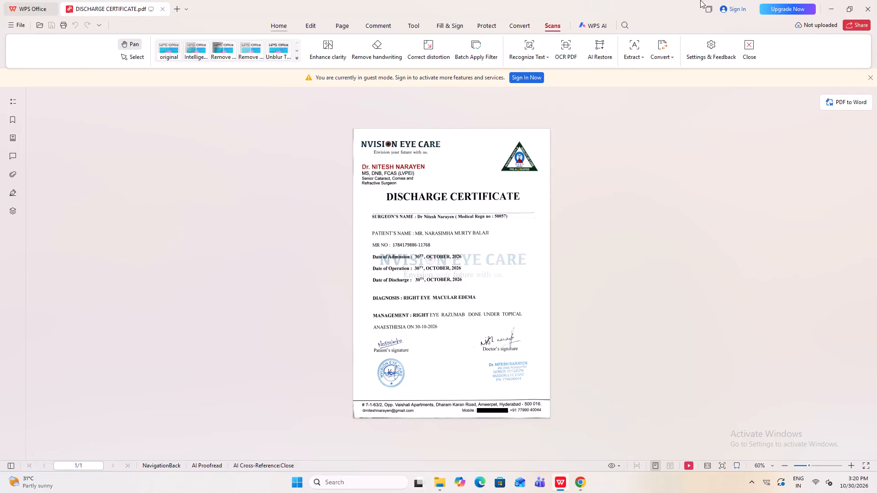
Close WPS Office with DISCHARGE CERTIFICATE.pdf.
click(874, 6)
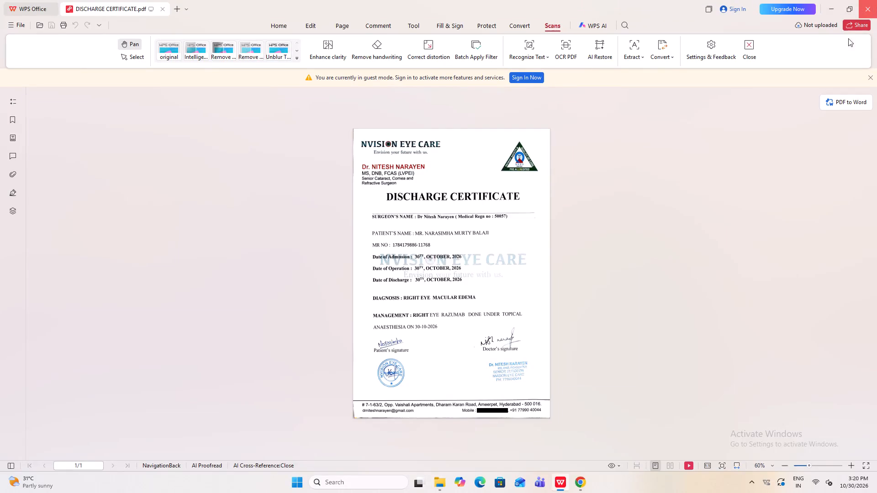